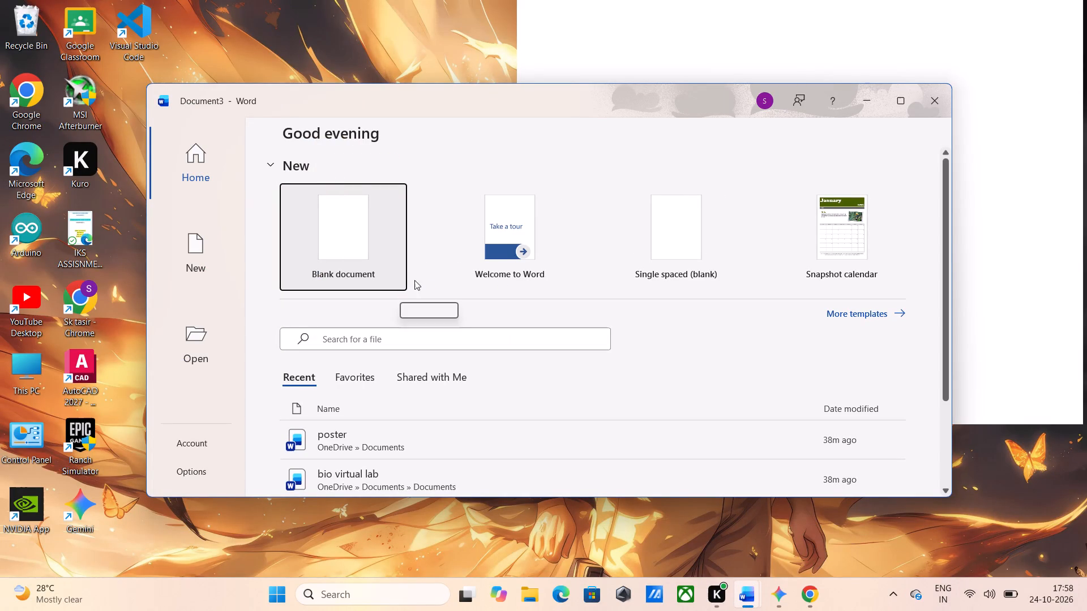
# Create a new blank document and maximize its window.
pyautogui.click(354, 251)
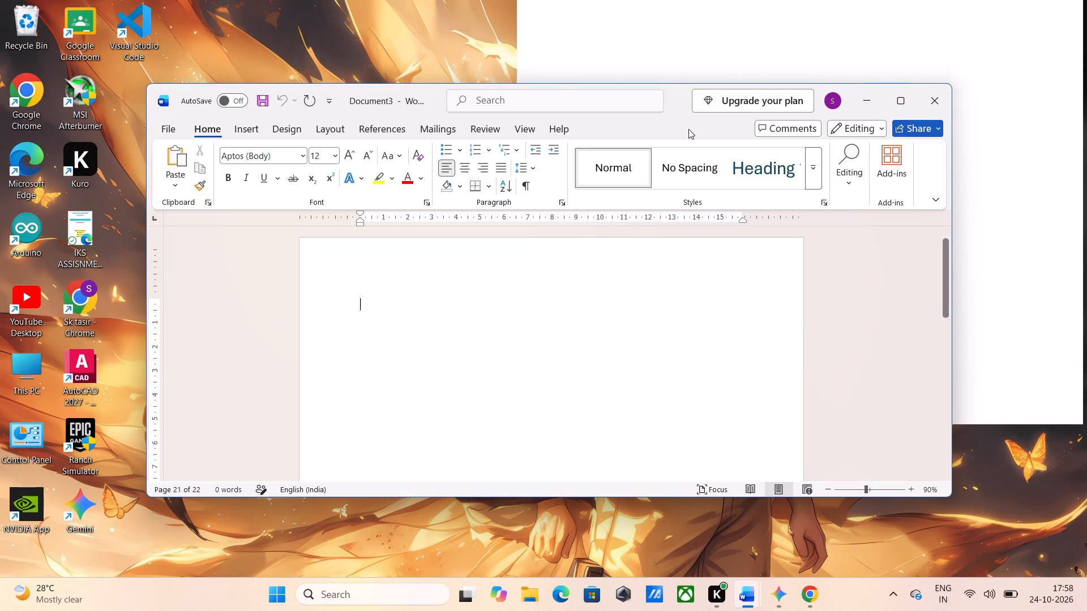
pyautogui.click(898, 96)
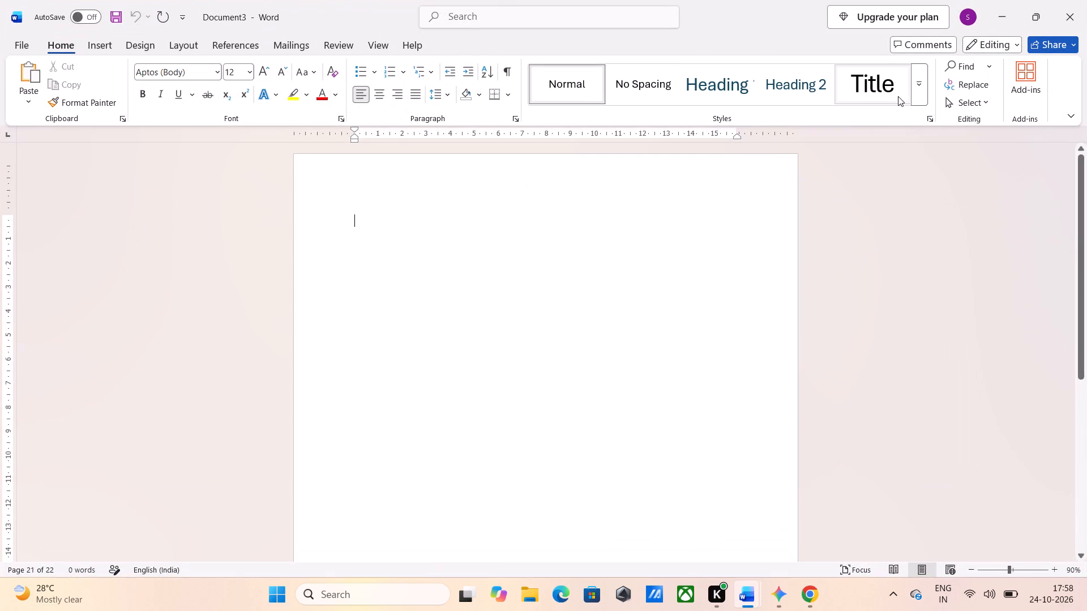
# Move the page's right margin outward to about 17 cm on the ruler.
pyautogui.moveTo(739, 133); pyautogui.dragTo(743, 134)
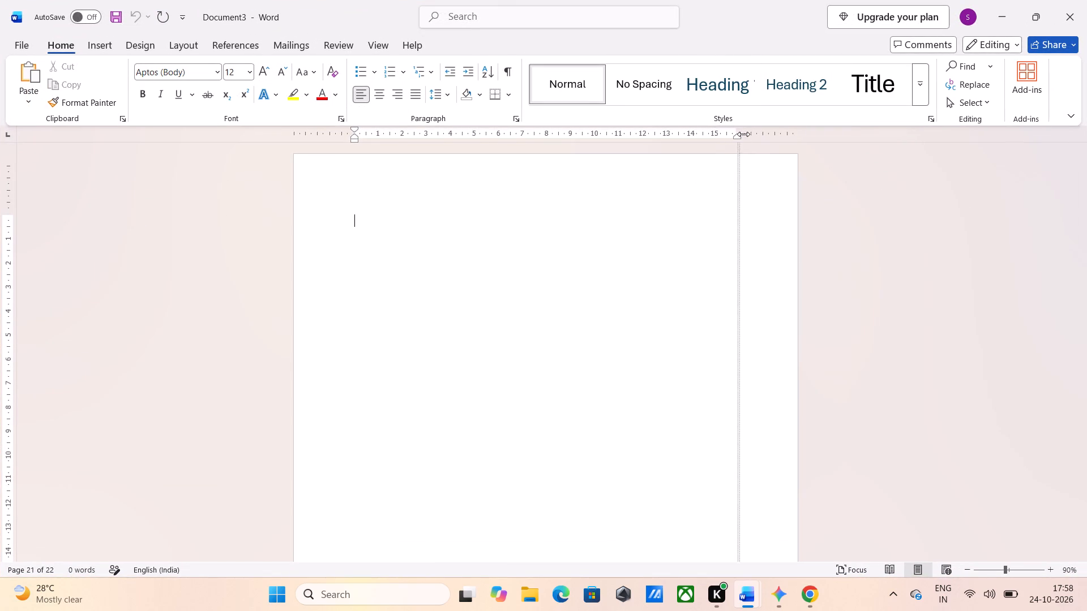
pyautogui.moveTo(743, 134); pyautogui.dragTo(763, 134)
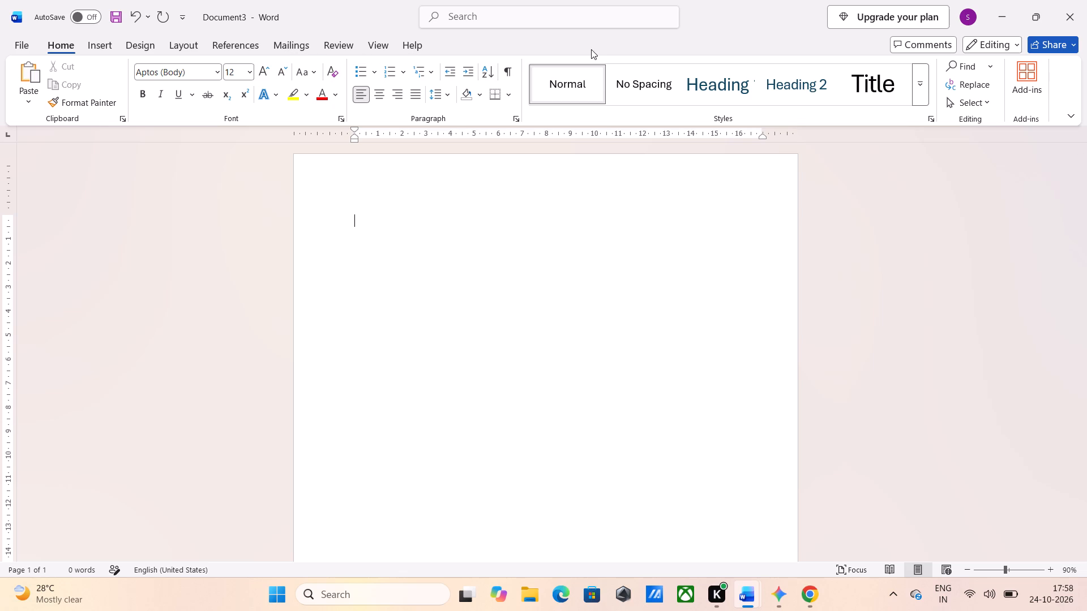
# Set the document's paragraph spacing to No Paragraph Space.
pyautogui.click(138, 52)
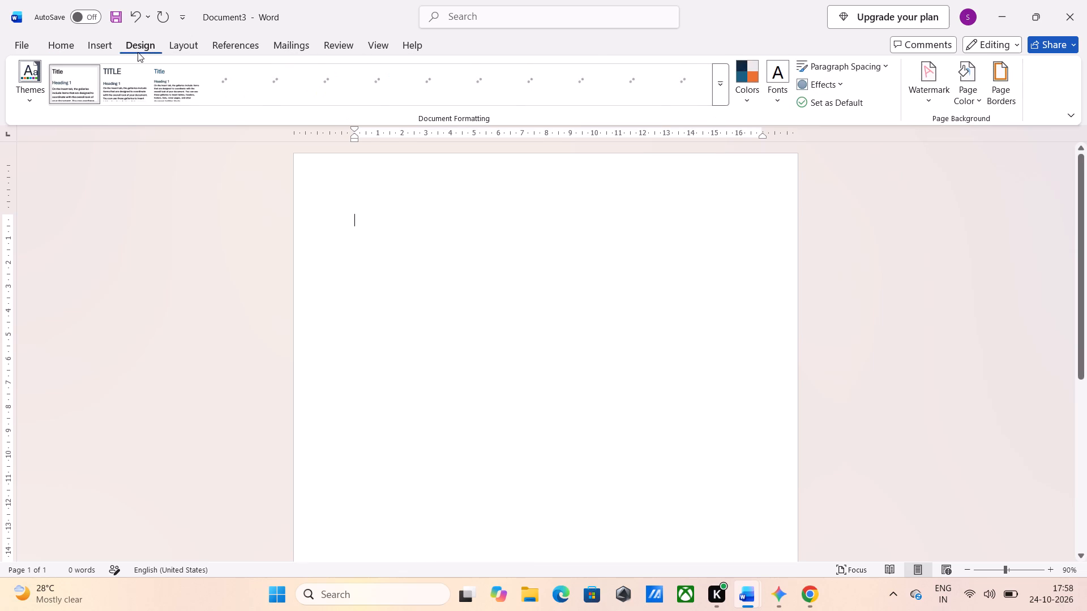
pyautogui.click(880, 61)
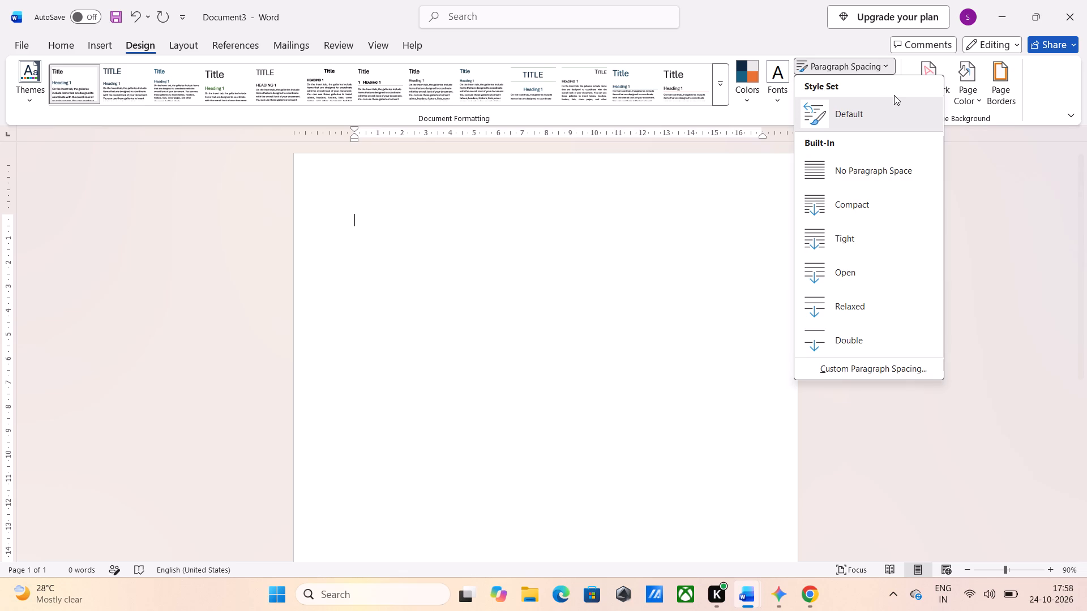
pyautogui.click(895, 176)
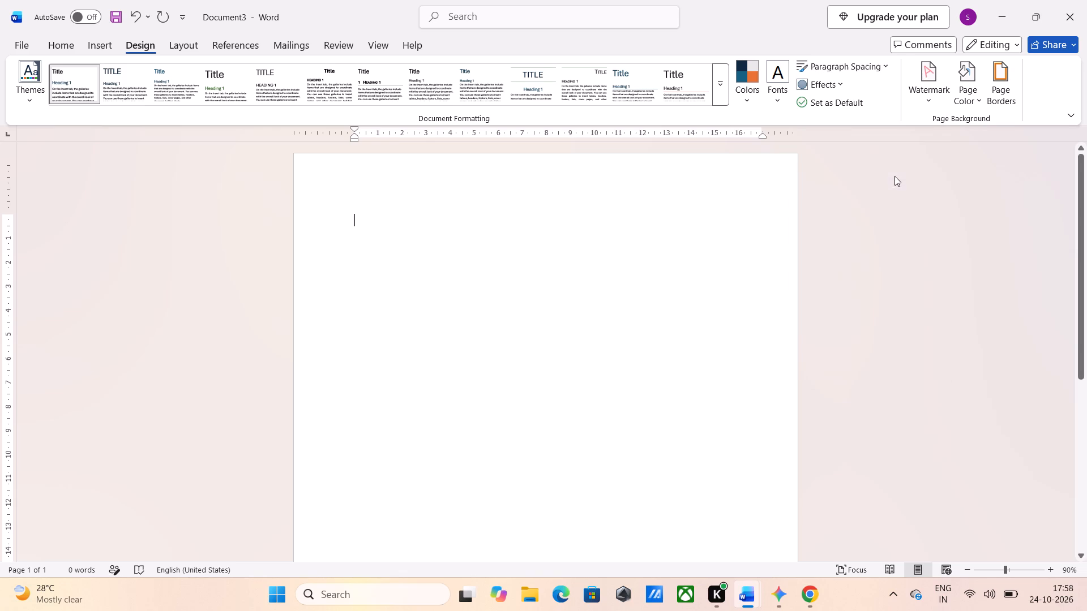
# Apply a Box page border with a 2 ¼ pt line width to the whole document.
pyautogui.click(990, 97)
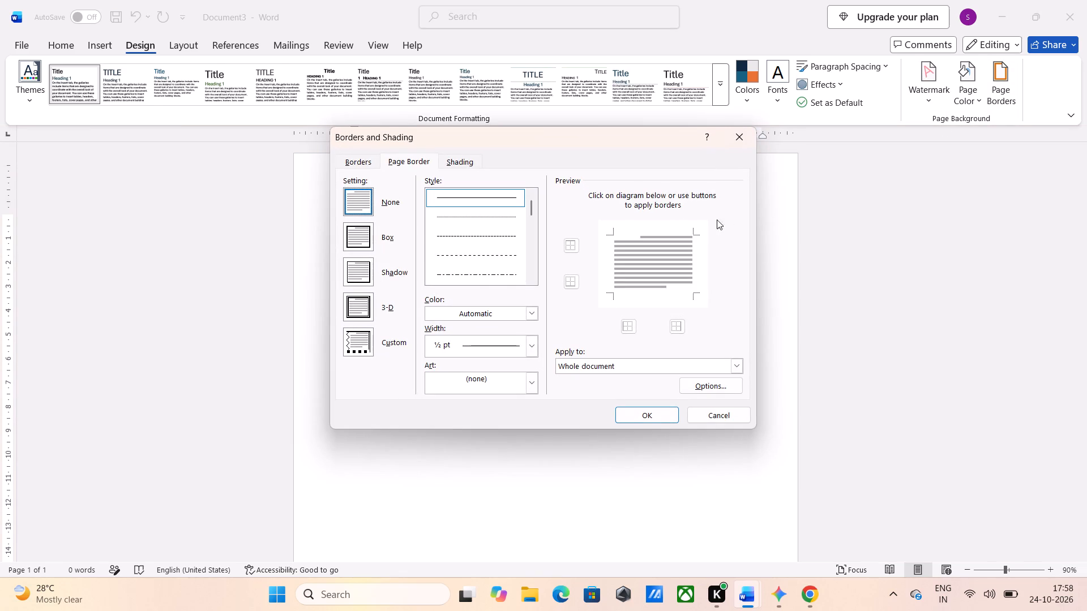
pyautogui.click(530, 342)
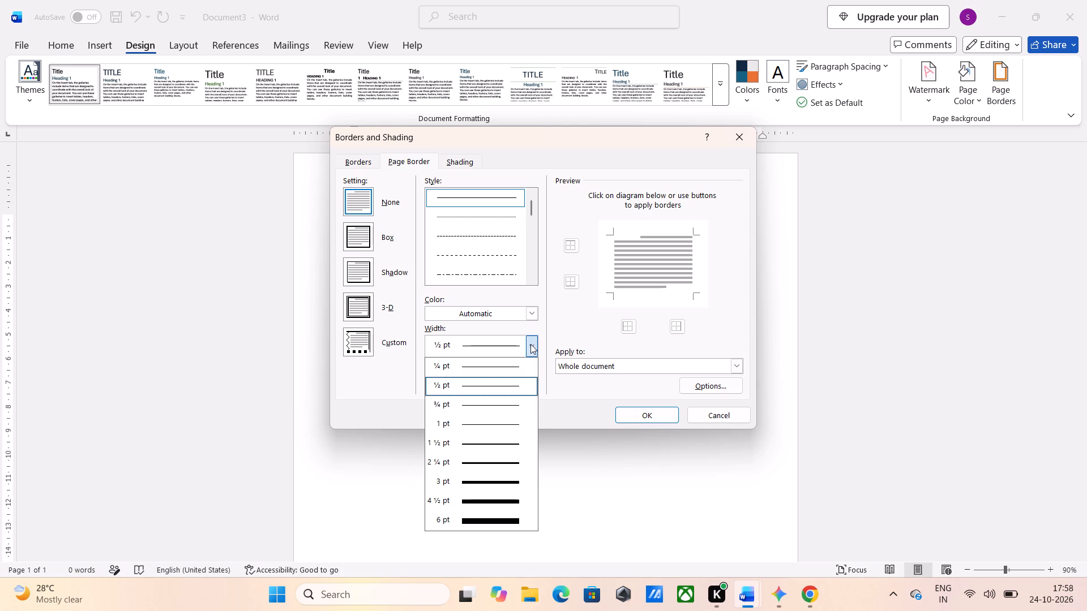
pyautogui.click(507, 461)
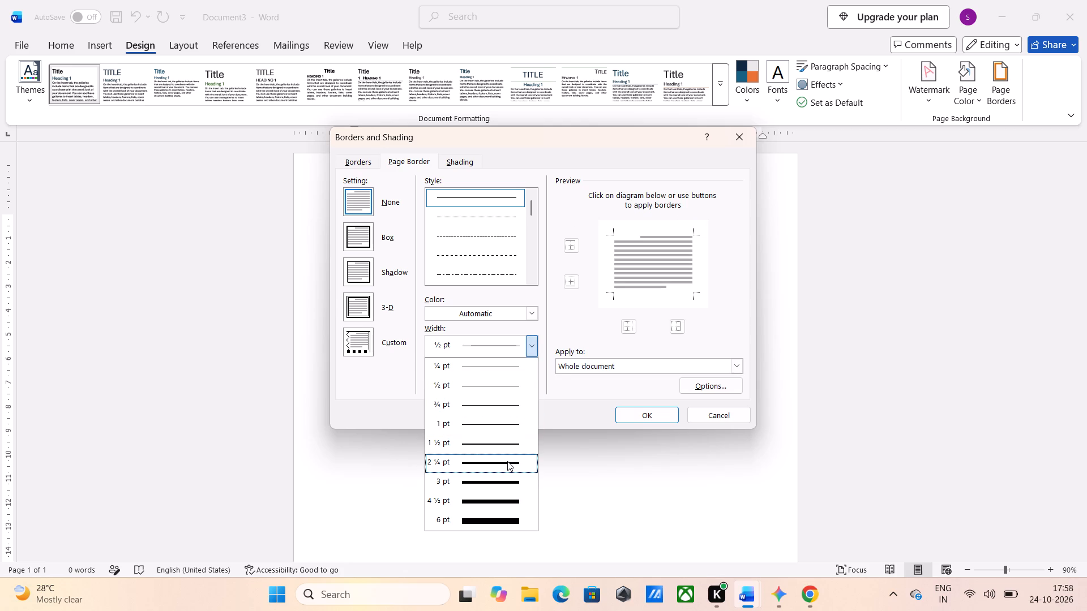
pyautogui.click(652, 412)
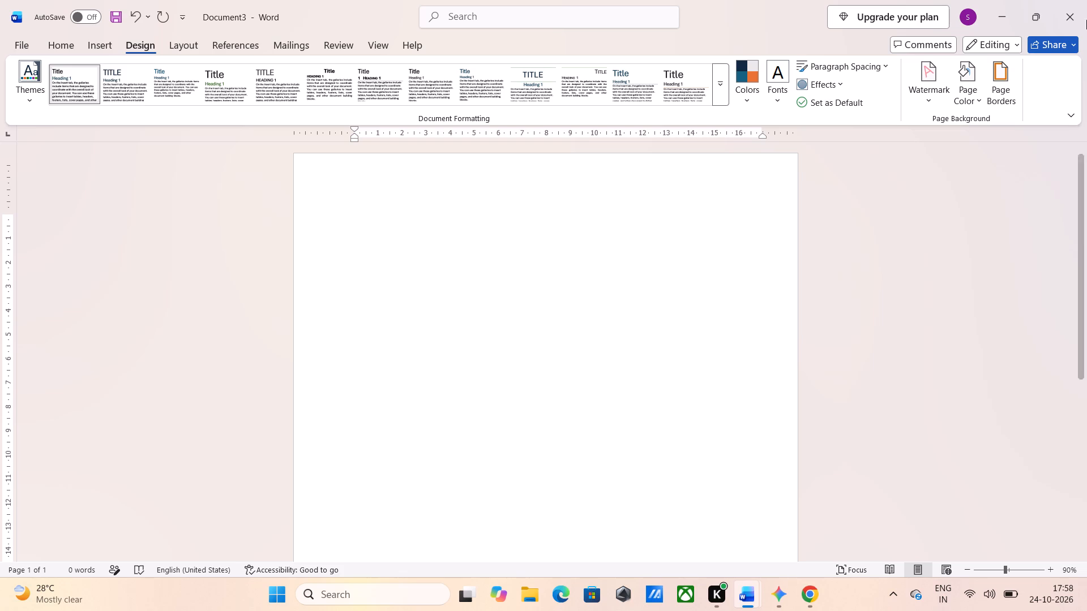
pyautogui.click(998, 97)
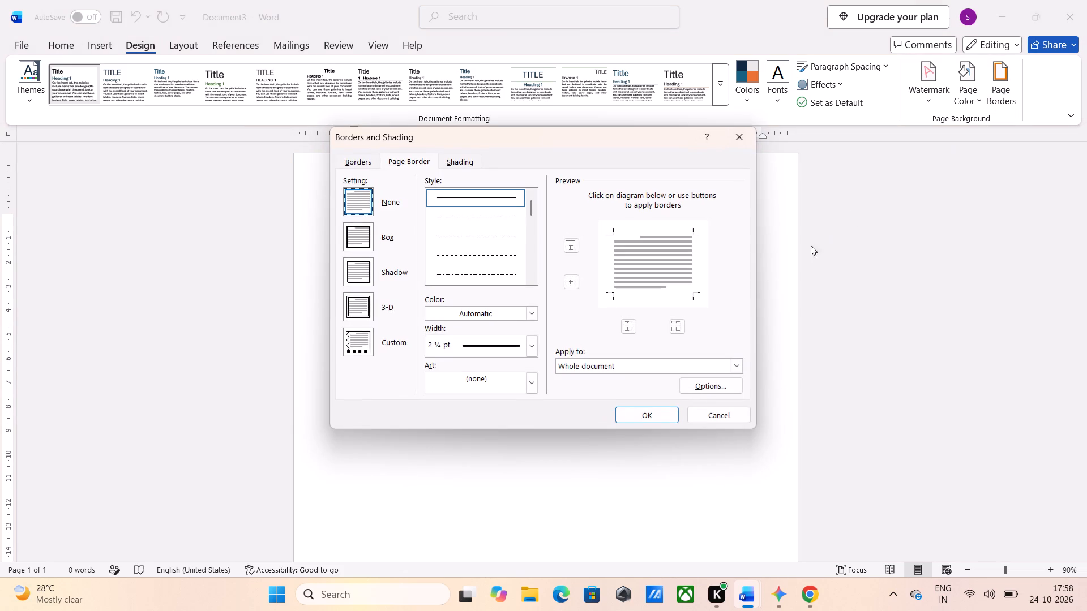
pyautogui.click(740, 361)
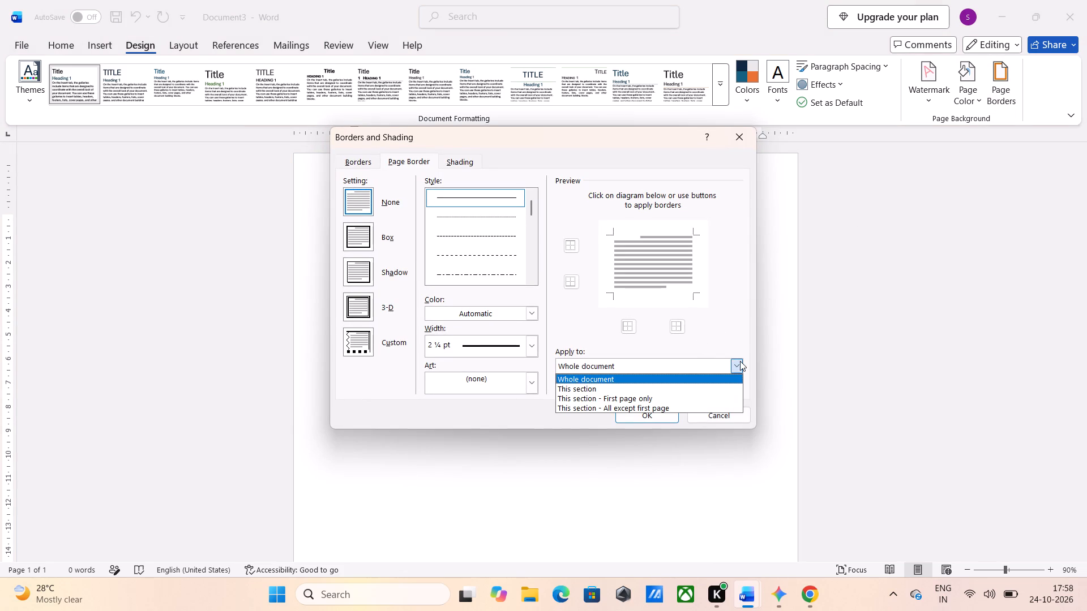
pyautogui.click(717, 379)
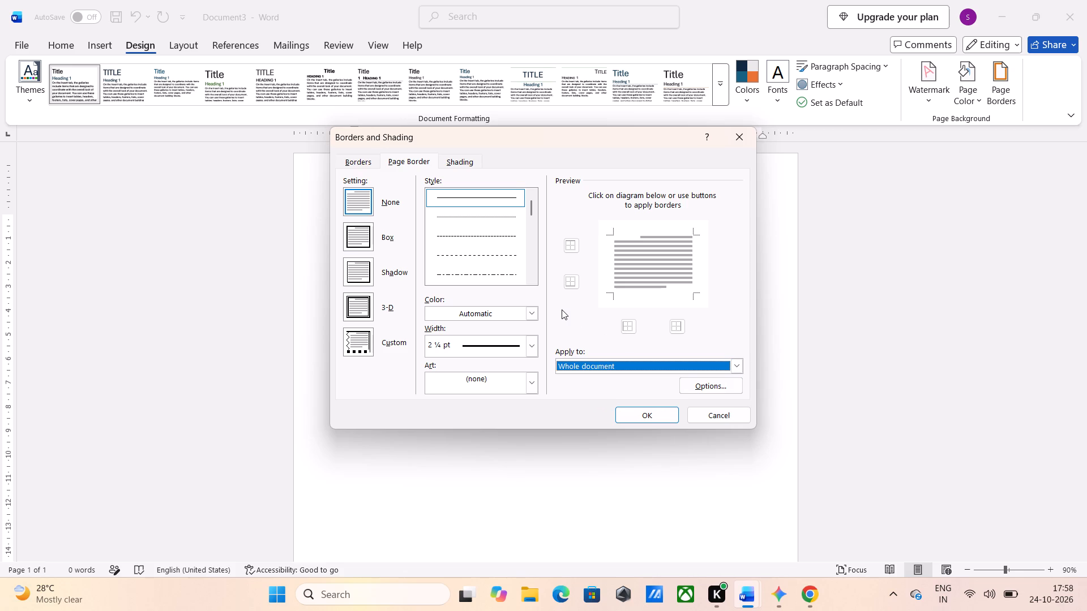
pyautogui.click(362, 240)
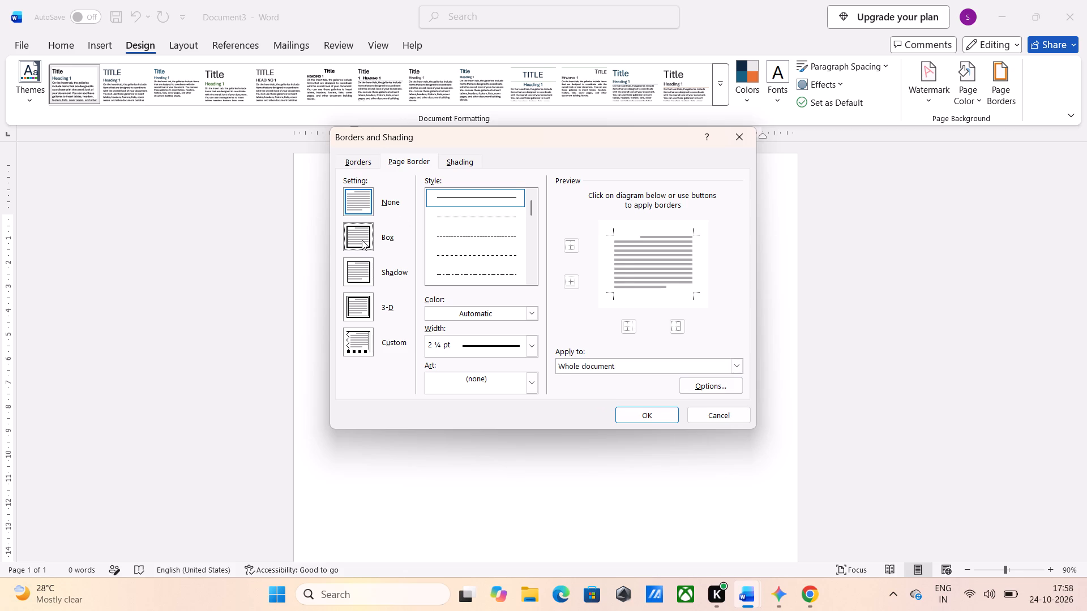
pyautogui.click(639, 419)
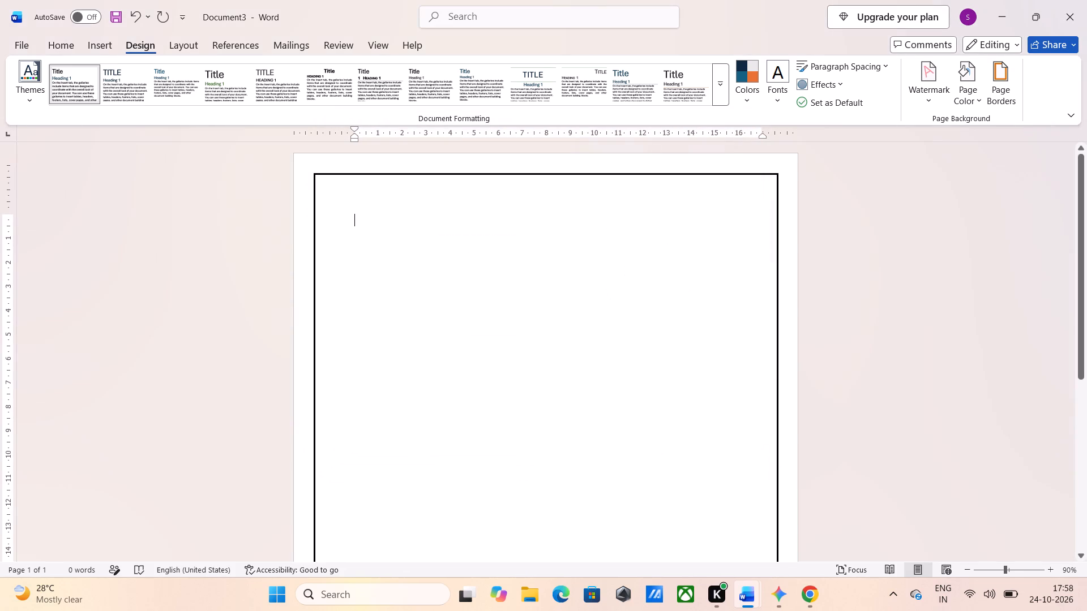
# Set the page border's line width to 3 pt.
pyautogui.click(1004, 94)
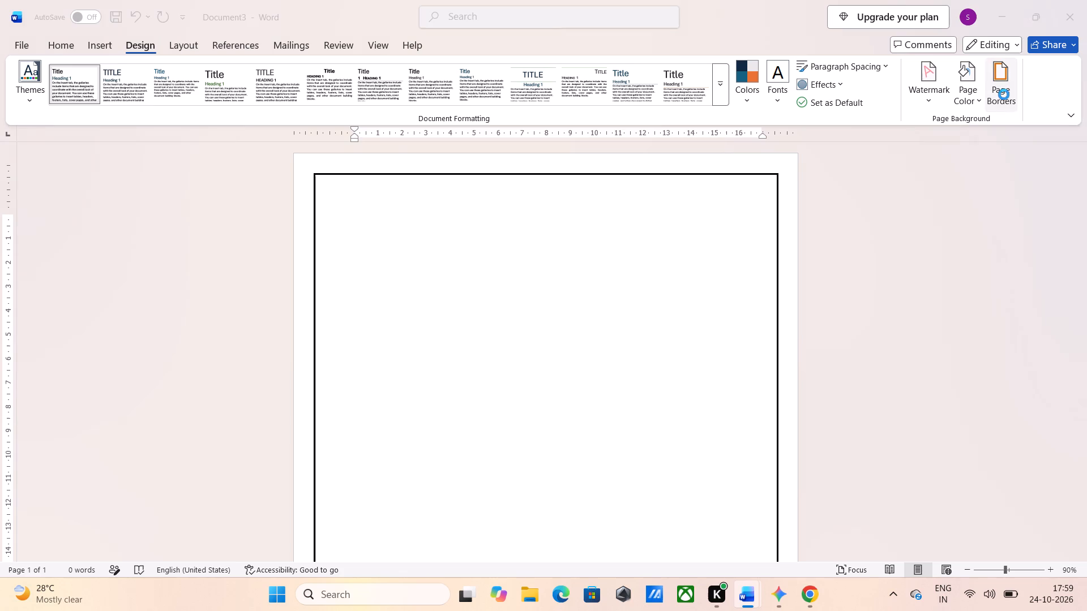
pyautogui.click(532, 335)
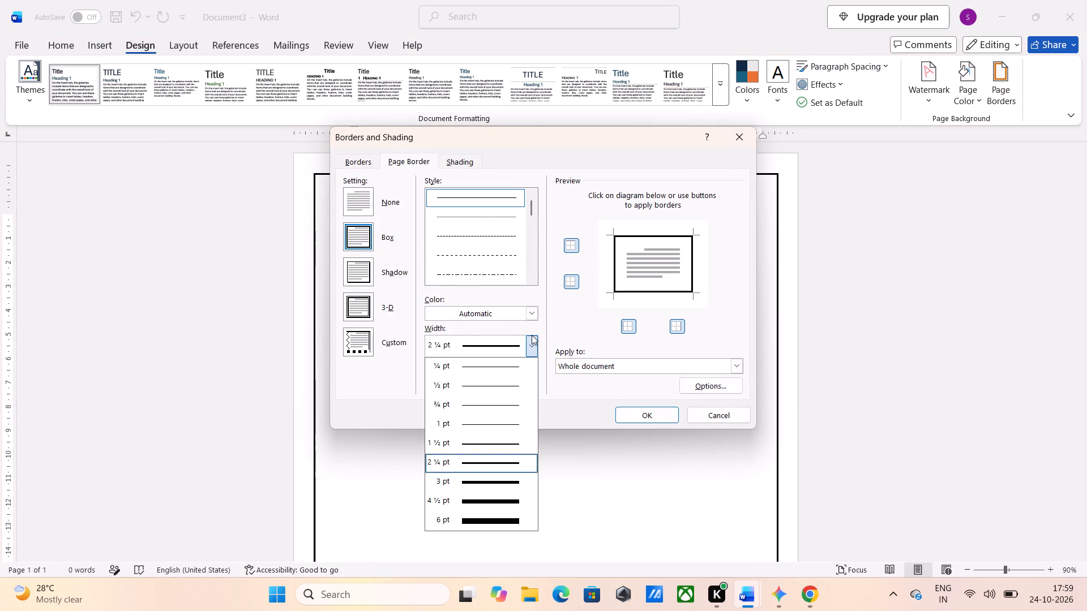
pyautogui.click(512, 477)
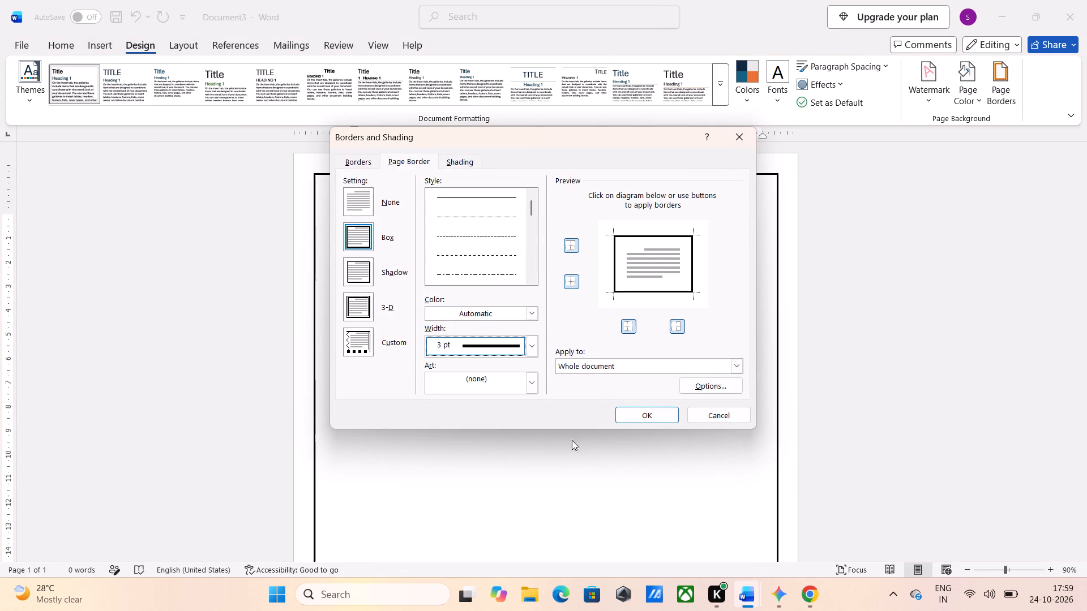
pyautogui.click(660, 420)
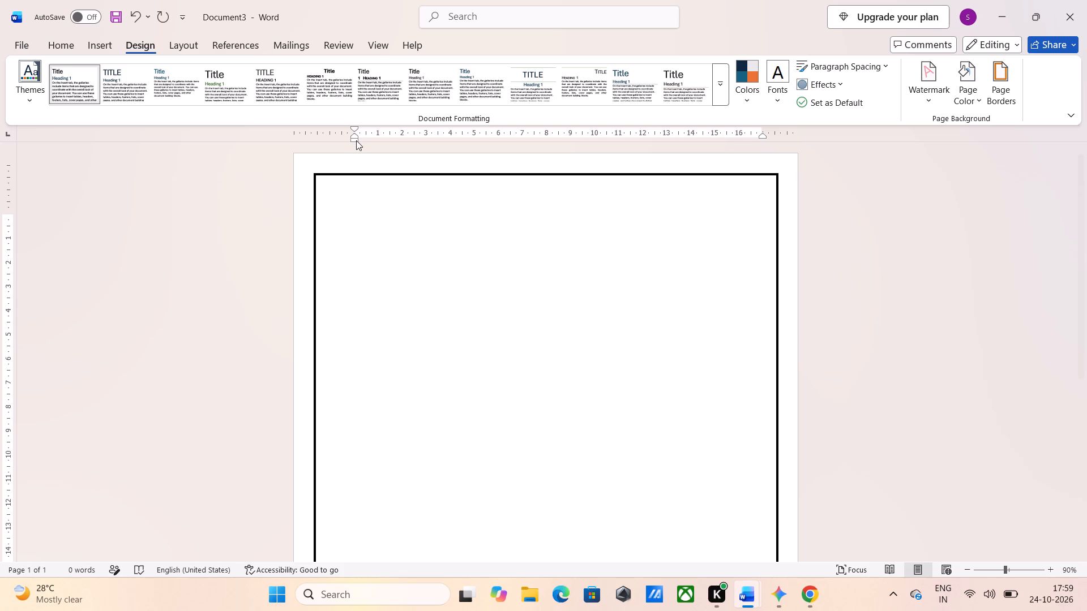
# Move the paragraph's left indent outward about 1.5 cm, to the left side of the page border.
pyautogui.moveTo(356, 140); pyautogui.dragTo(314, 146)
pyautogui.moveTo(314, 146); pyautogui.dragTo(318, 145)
# Move the right margin and the paragraph's right indent outward to the right side of the page border.
pyautogui.moveTo(763, 136); pyautogui.dragTo(774, 135)
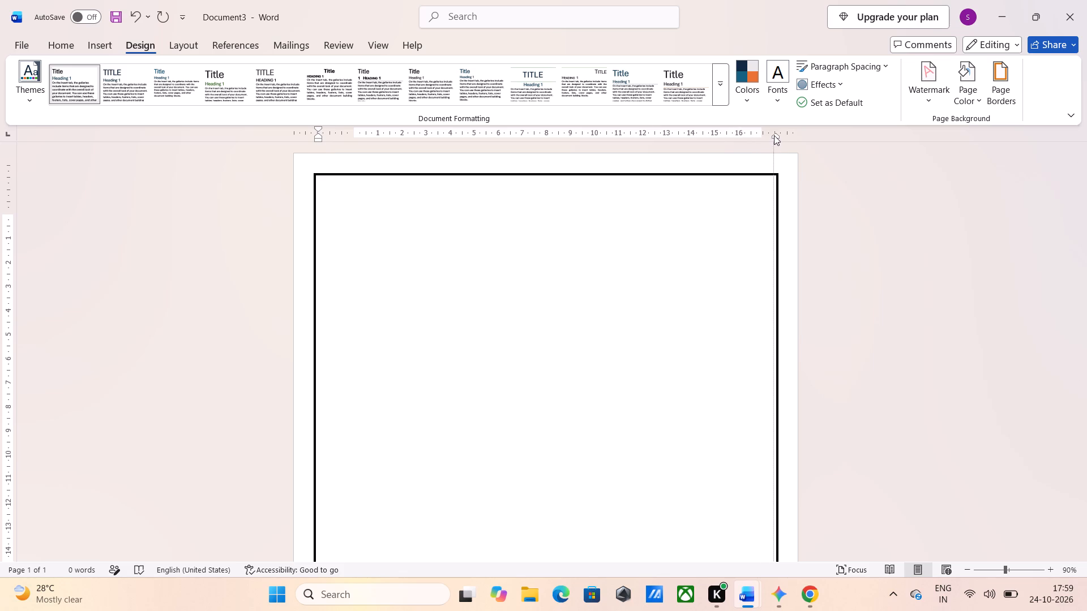
pyautogui.moveTo(774, 135); pyautogui.dragTo(776, 135)
pyautogui.moveTo(759, 128); pyautogui.dragTo(763, 128)
pyautogui.moveTo(763, 128); pyautogui.dragTo(780, 130)
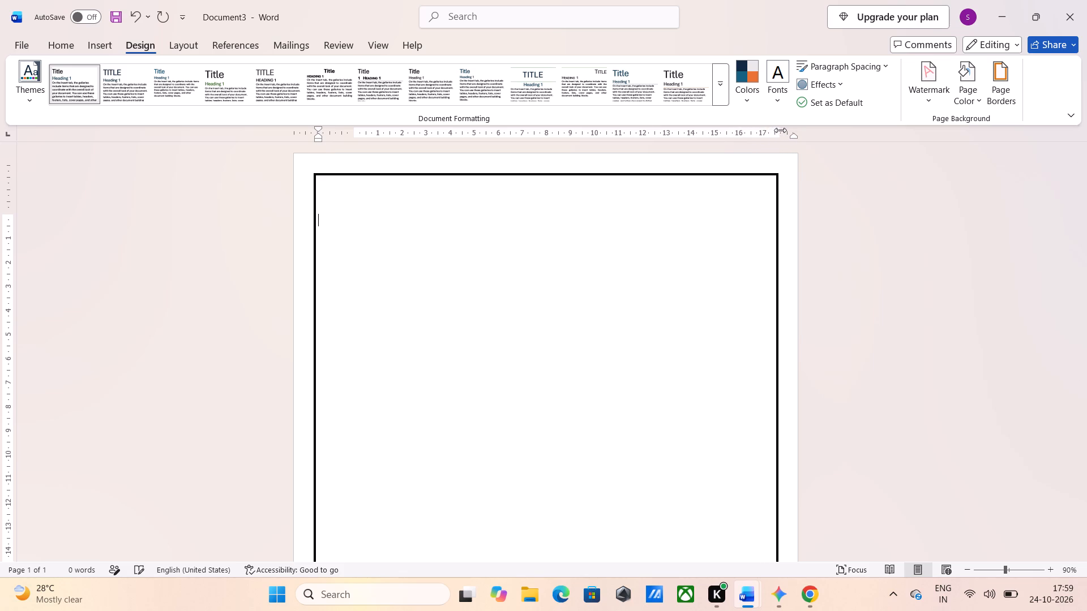
pyautogui.moveTo(795, 136); pyautogui.dragTo(776, 135)
pyautogui.moveTo(776, 135); pyautogui.dragTo(776, 135)
# Move the page's left margin outward to the left side of the page border.
pyautogui.moveTo(352, 132); pyautogui.dragTo(324, 136)
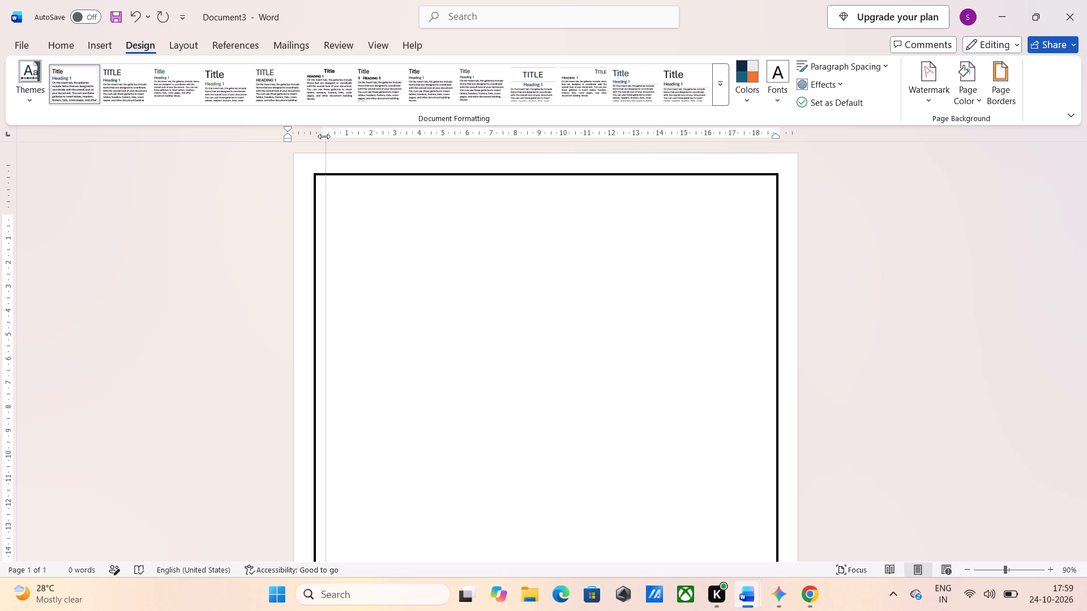
pyautogui.moveTo(324, 136); pyautogui.dragTo(316, 140)
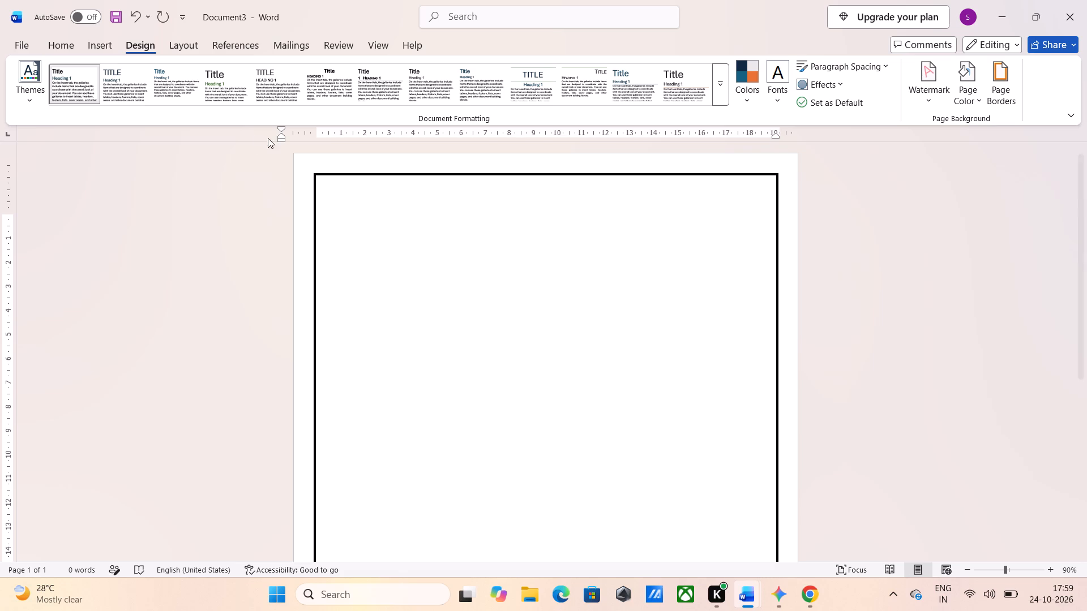
# Bring the paragraph's left indent back onto the page, just inside the left side of the page border.
pyautogui.moveTo(282, 137); pyautogui.dragTo(318, 138)
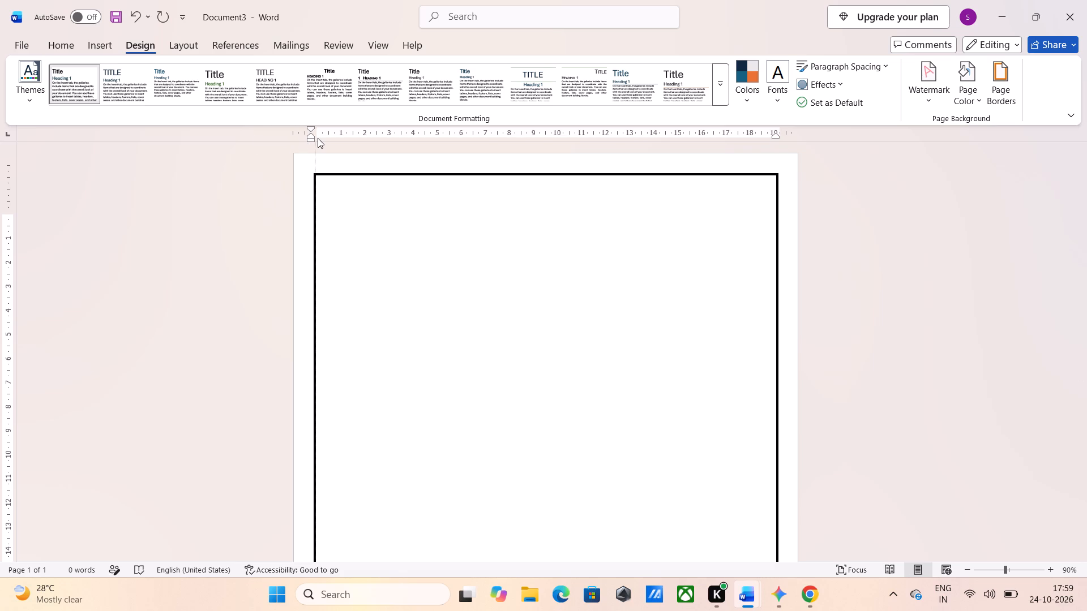
pyautogui.moveTo(318, 138); pyautogui.dragTo(320, 138)
pyautogui.click(322, 138)
pyautogui.click(318, 138)
# Move the page's top margin up to about 1 cm, at the top line of the page border.
pyautogui.click(6, 236)
pyautogui.moveTo(7, 214); pyautogui.dragTo(5, 174)
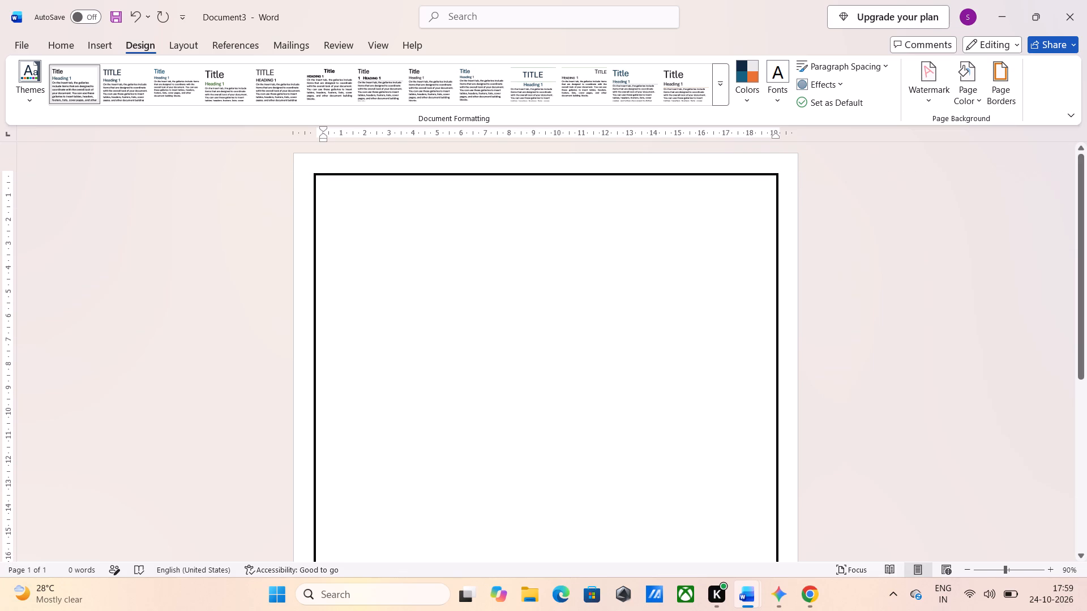
pyautogui.moveTo(5, 170); pyautogui.dragTo(5, 177)
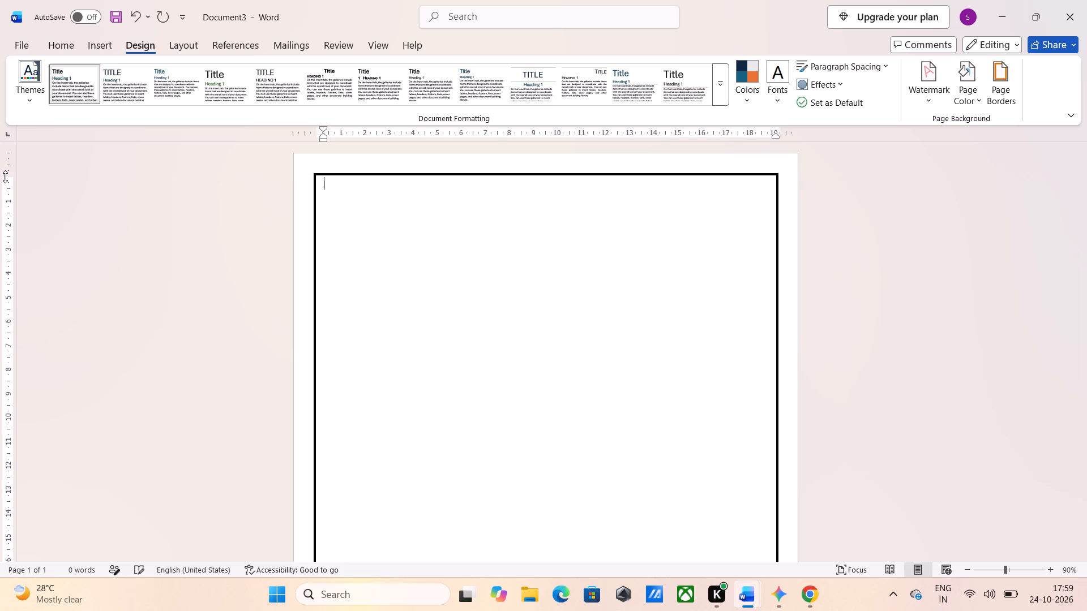
# Remove the empty paragraph's left indent so it starts at the left margin.
pyautogui.press('BackSpace')
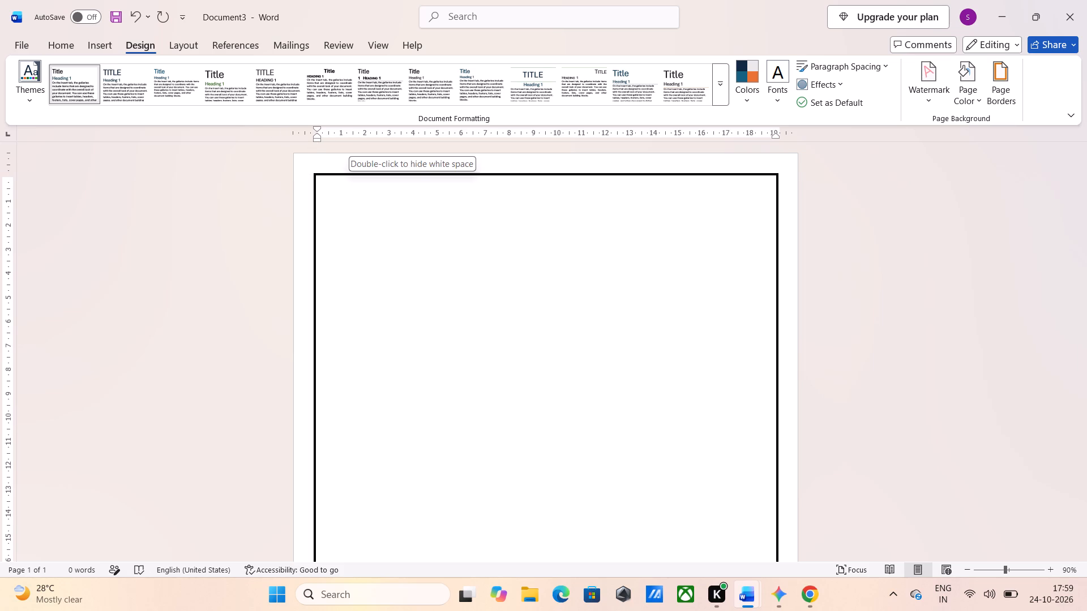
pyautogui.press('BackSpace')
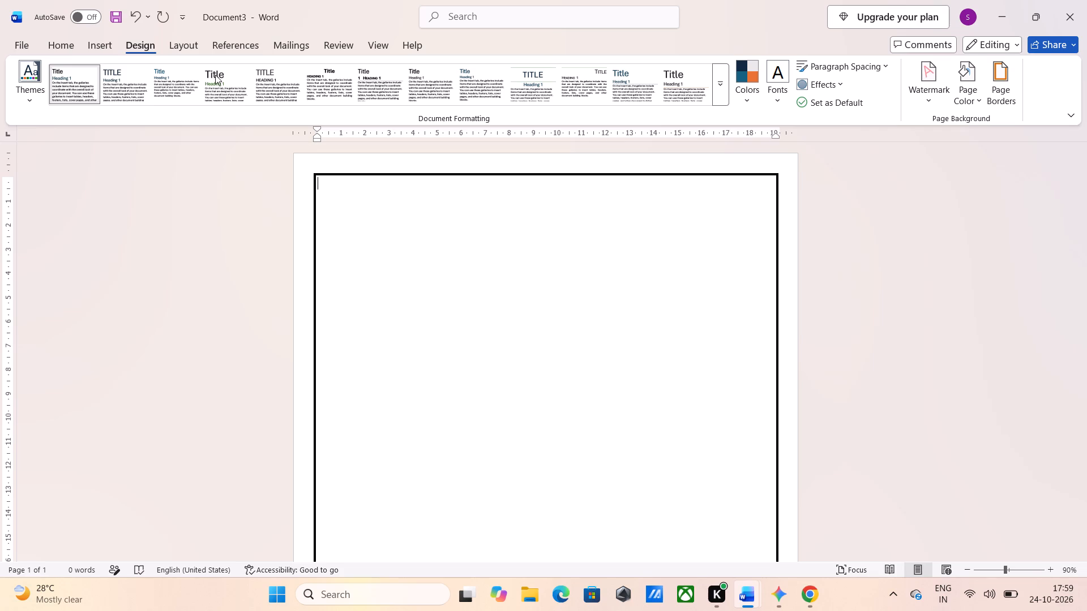
# Set the font of the empty paragraph inside the page border to Times New Roman.
pyautogui.click(72, 45)
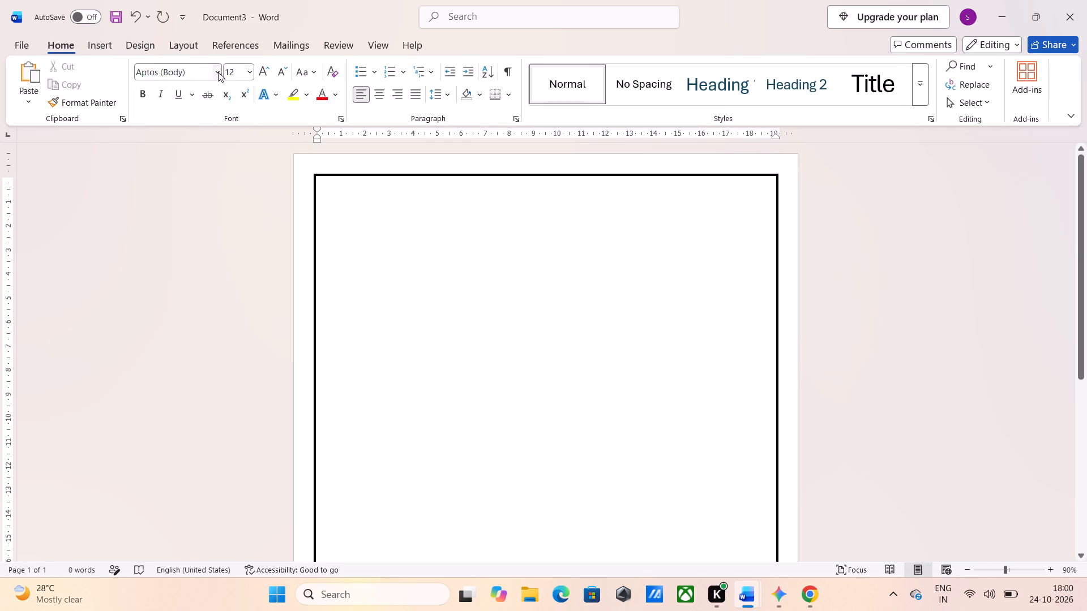
pyautogui.click(218, 72)
pyautogui.click(236, 174)
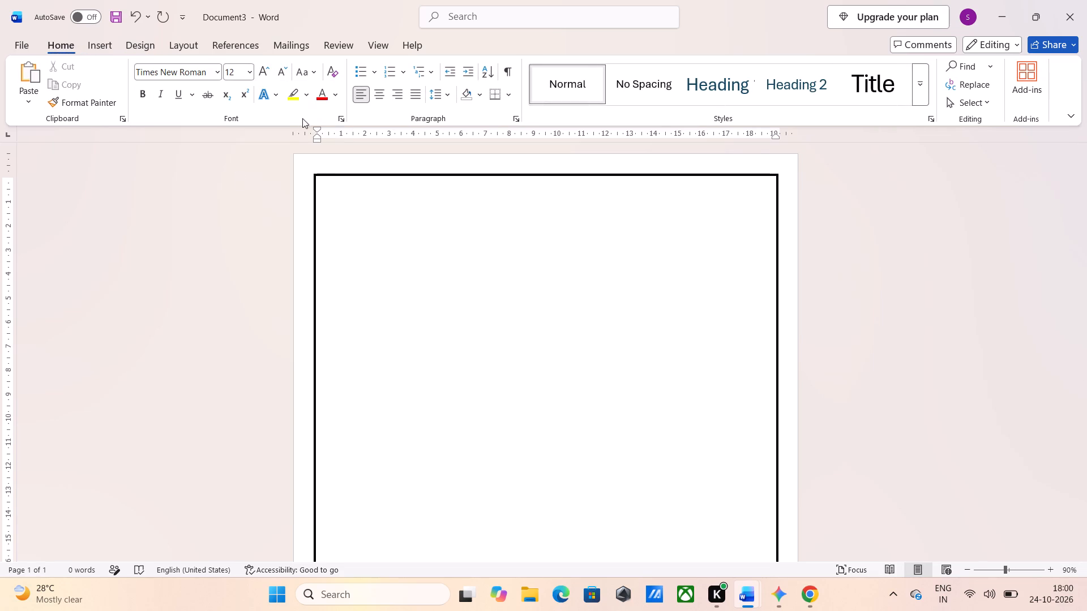
# Set the empty paragraph's spacing after to 2 pt in the paragraph formatting options.
pyautogui.click(446, 91)
pyautogui.click(510, 227)
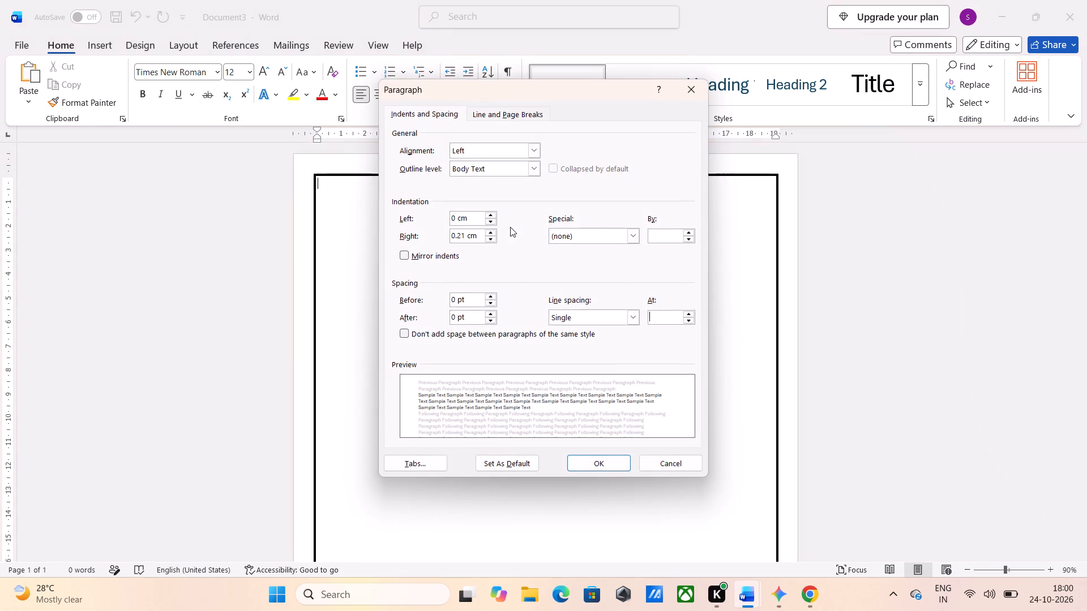
pyautogui.click(455, 313)
pyautogui.press('BackSpace')
pyautogui.press('2')
pyautogui.click(579, 462)
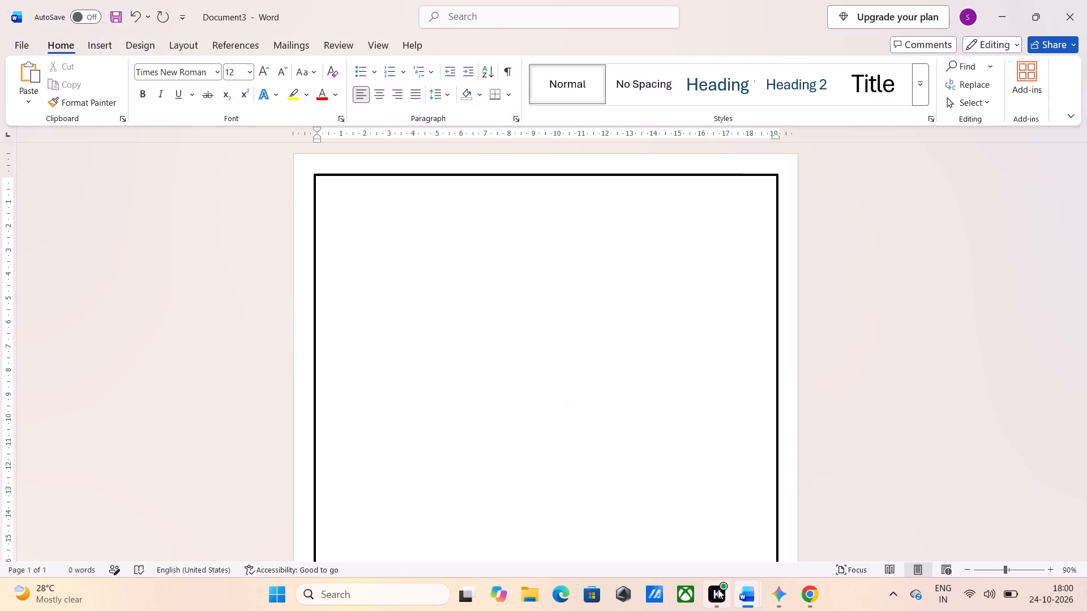
# Switch to the open Word document "bio virtual lab".
pyautogui.click(742, 586)
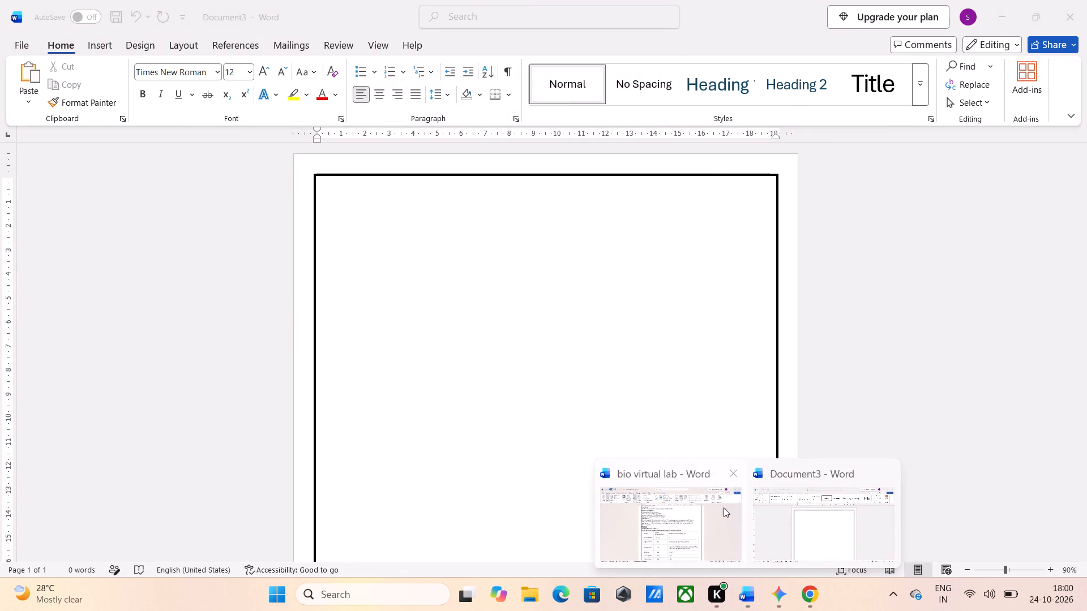
pyautogui.click(706, 513)
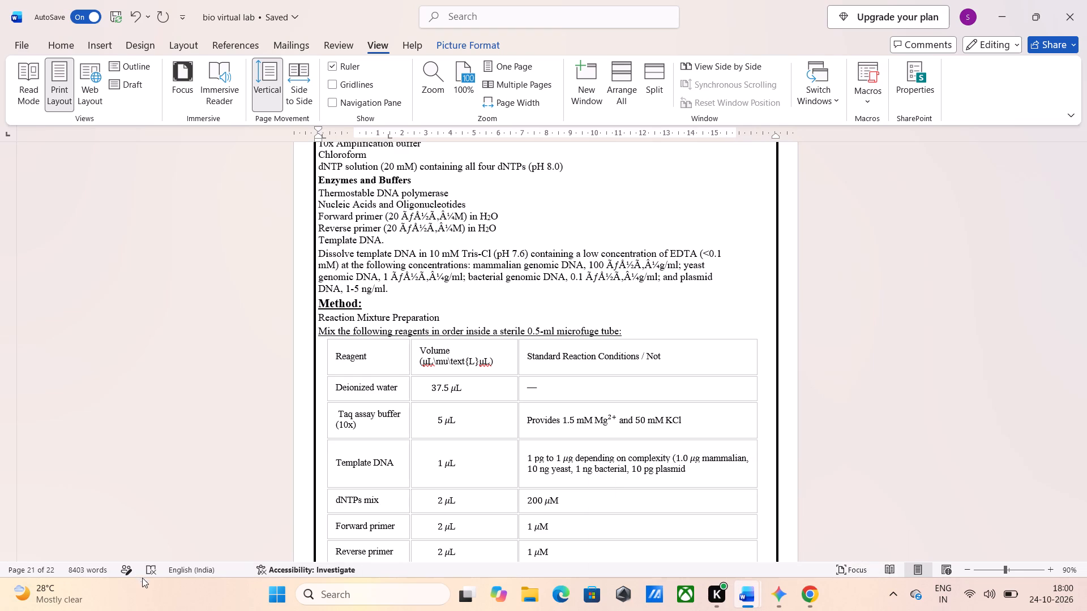
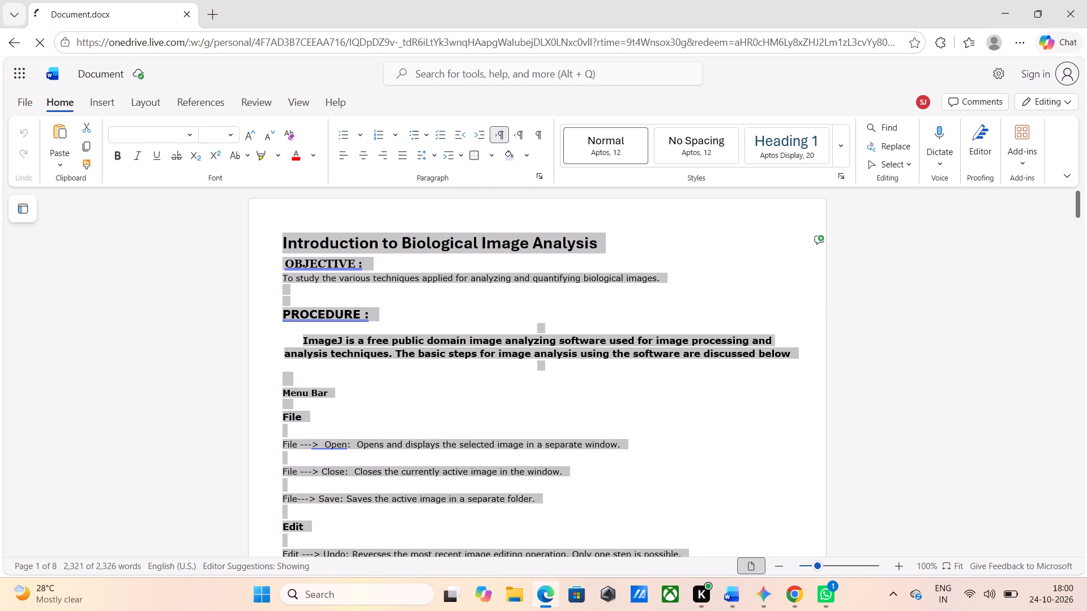
pyautogui.click(630, 425)
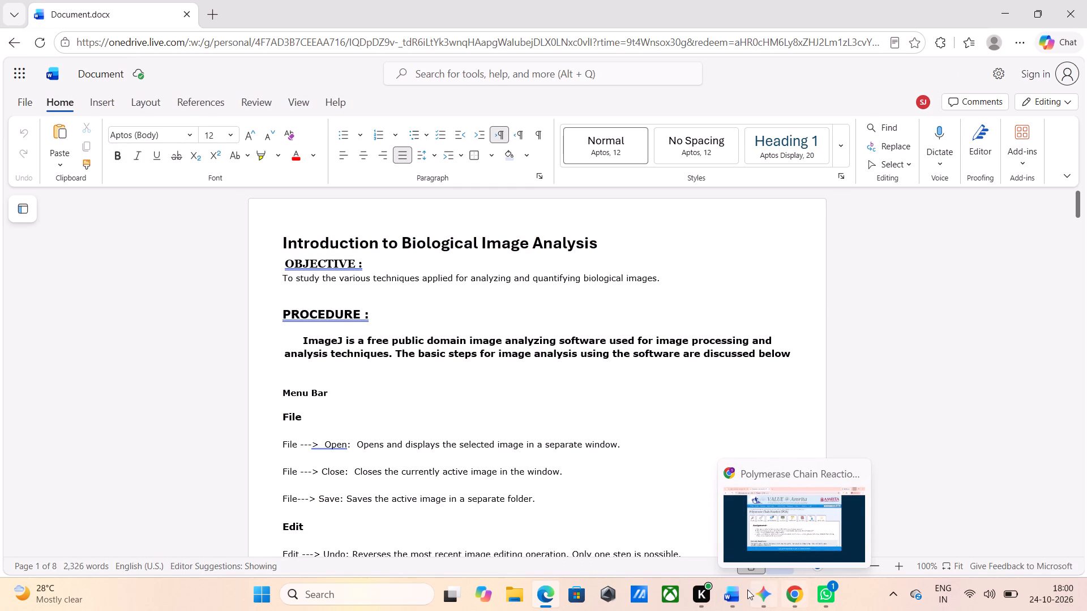
pyautogui.click(730, 589)
pyautogui.click(730, 589)
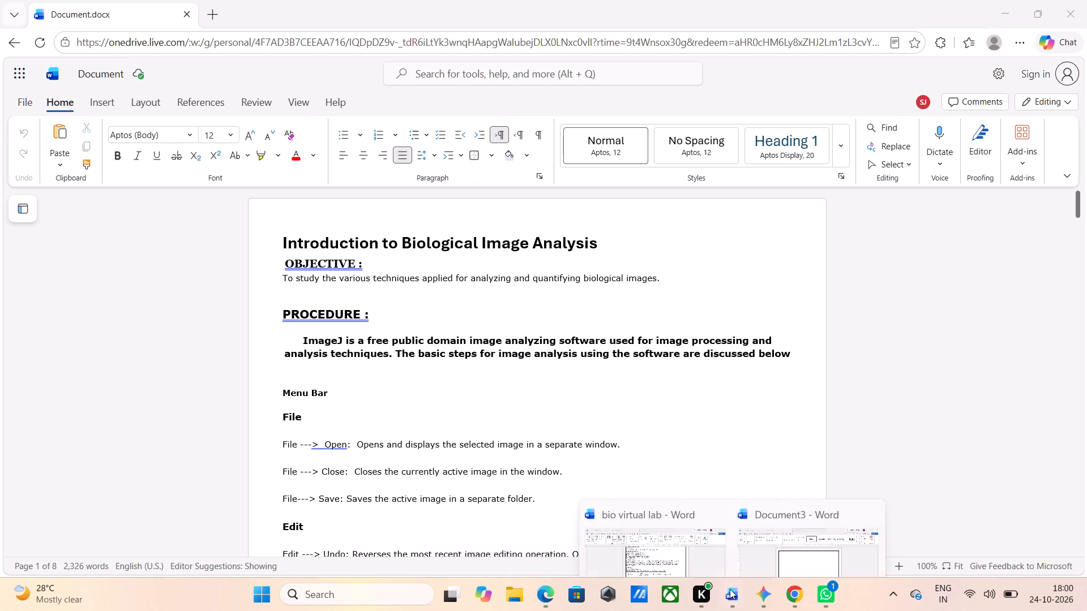
pyautogui.click(823, 545)
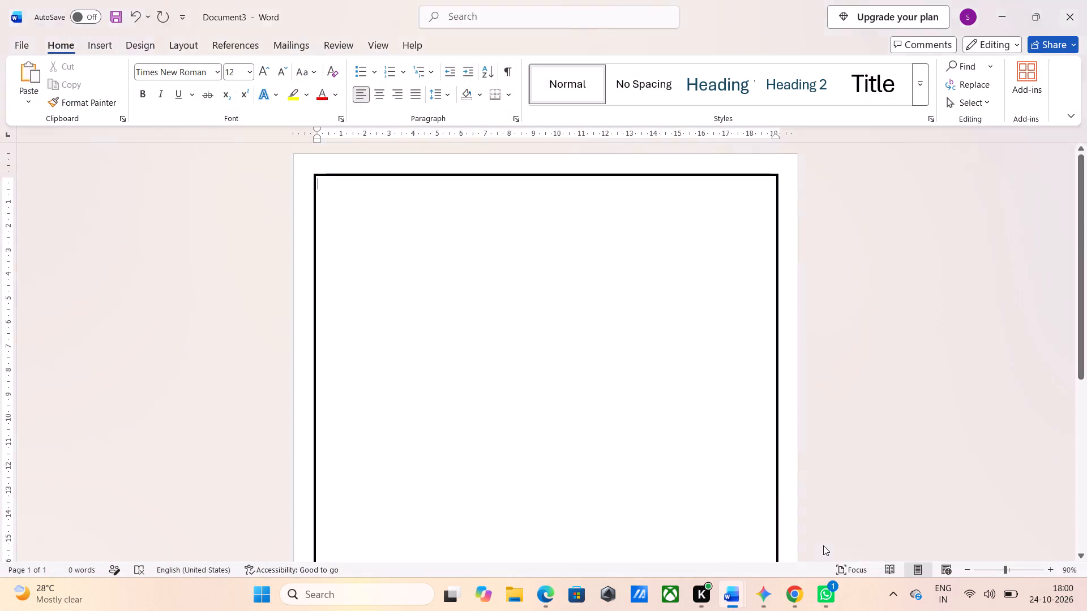
pyautogui.hotkey('ctrl', 'v')
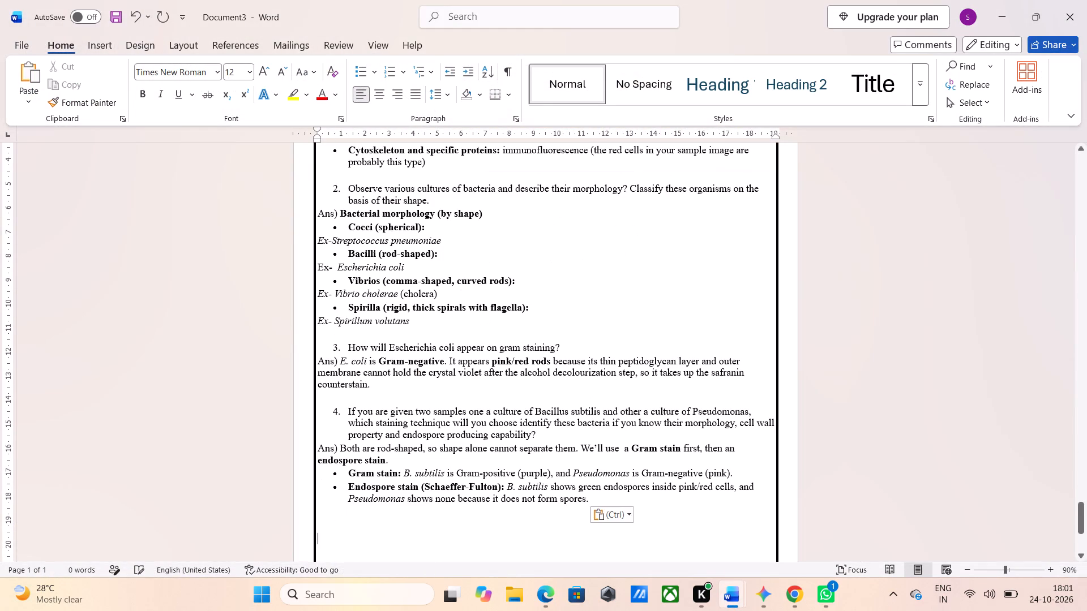
# Format the title line "Introduction to Biological Image Analysis" at size 16, underlined and centred.
pyautogui.scroll(7, 763, 412)
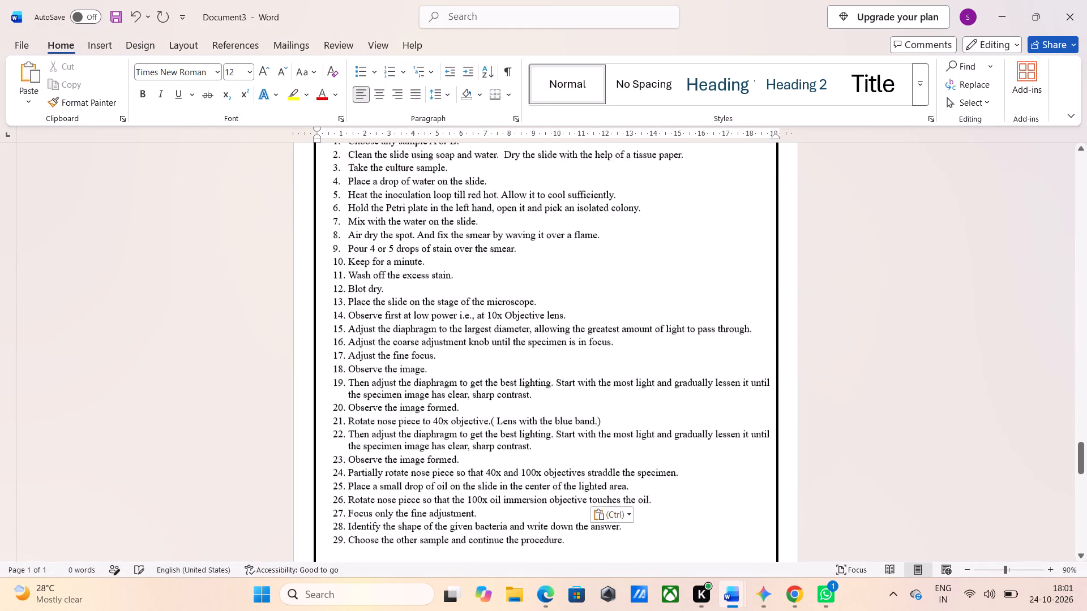
pyautogui.scroll(8, 763, 412)
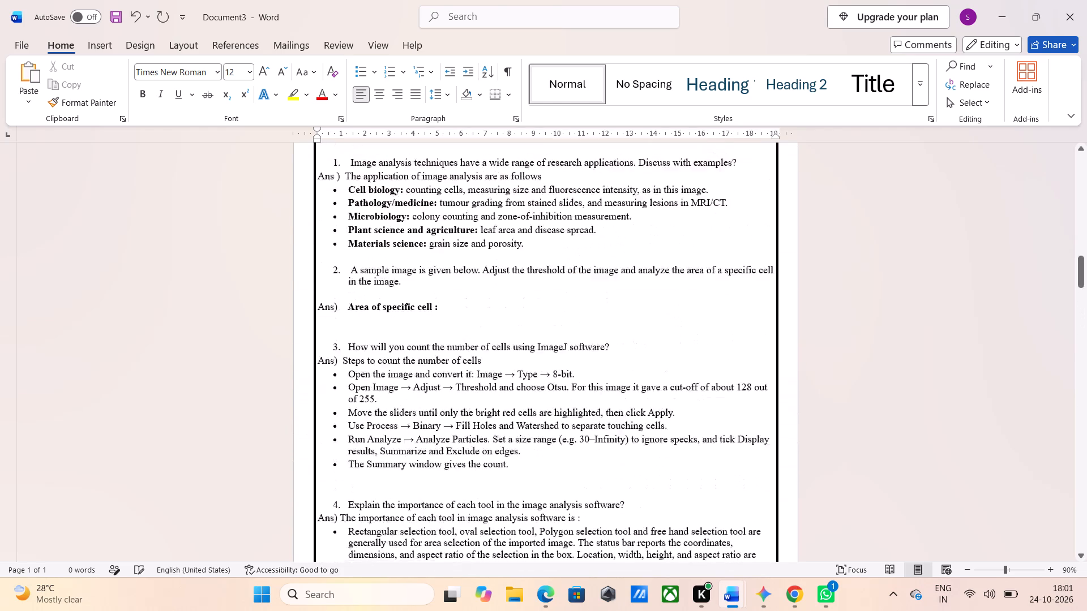
pyautogui.scroll(12, 763, 412)
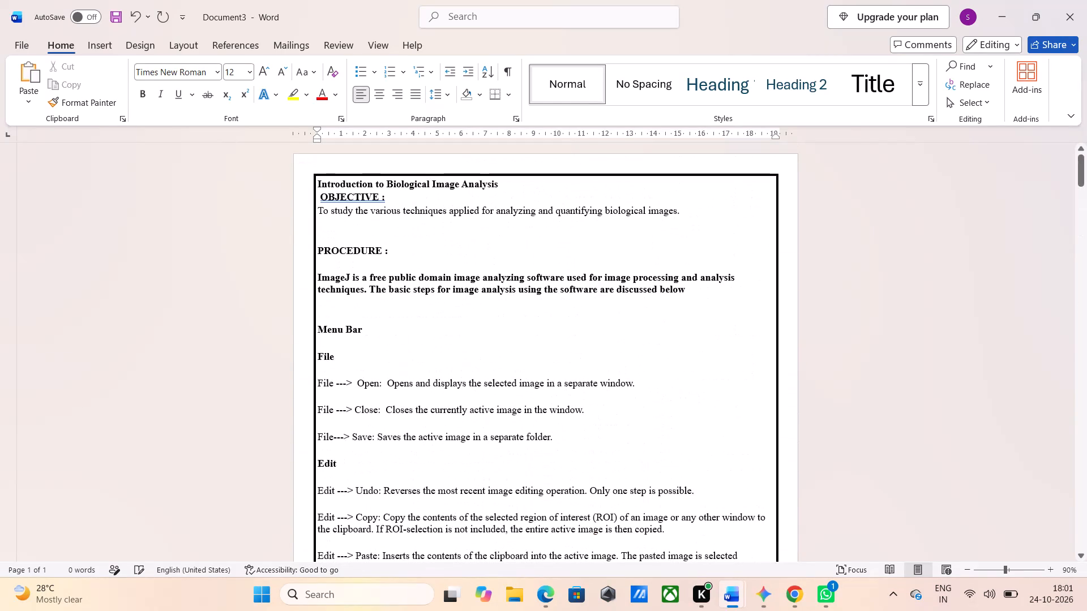
pyautogui.click(299, 186)
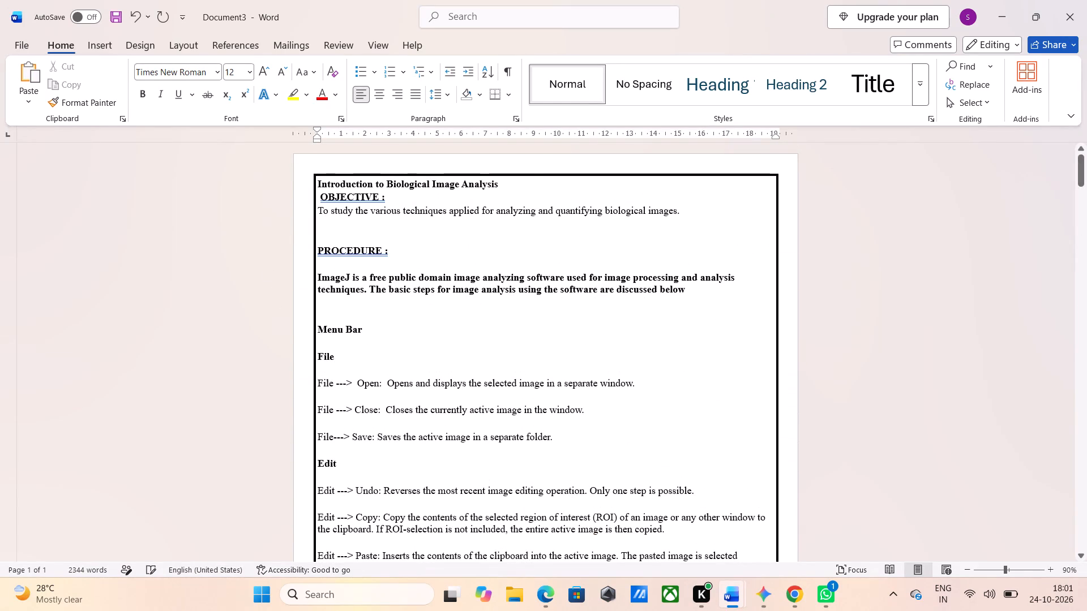
pyautogui.click(263, 73)
pyautogui.click(263, 73)
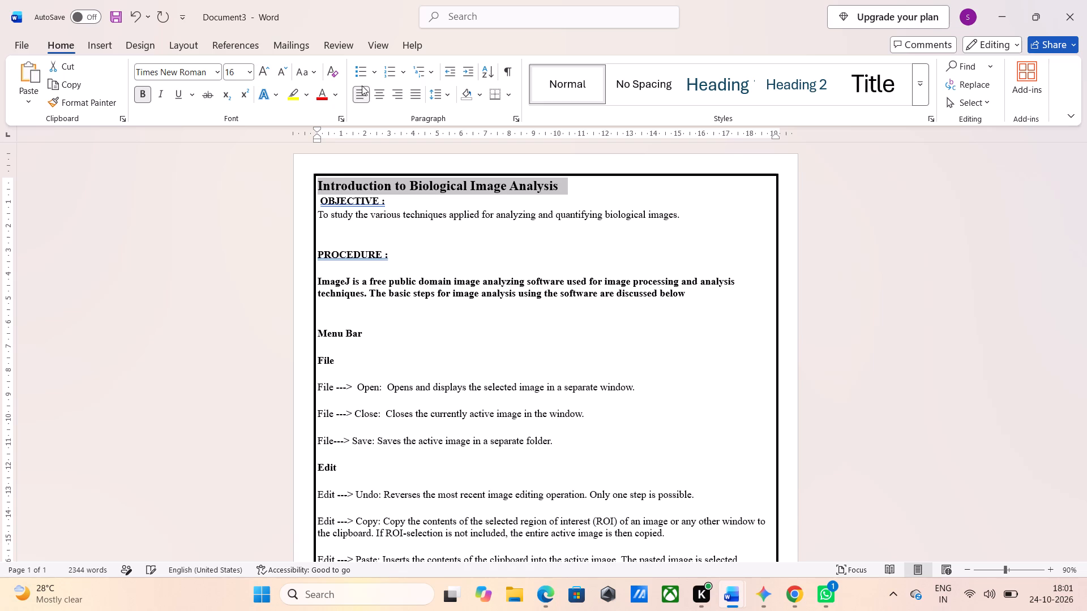
pyautogui.click(176, 93)
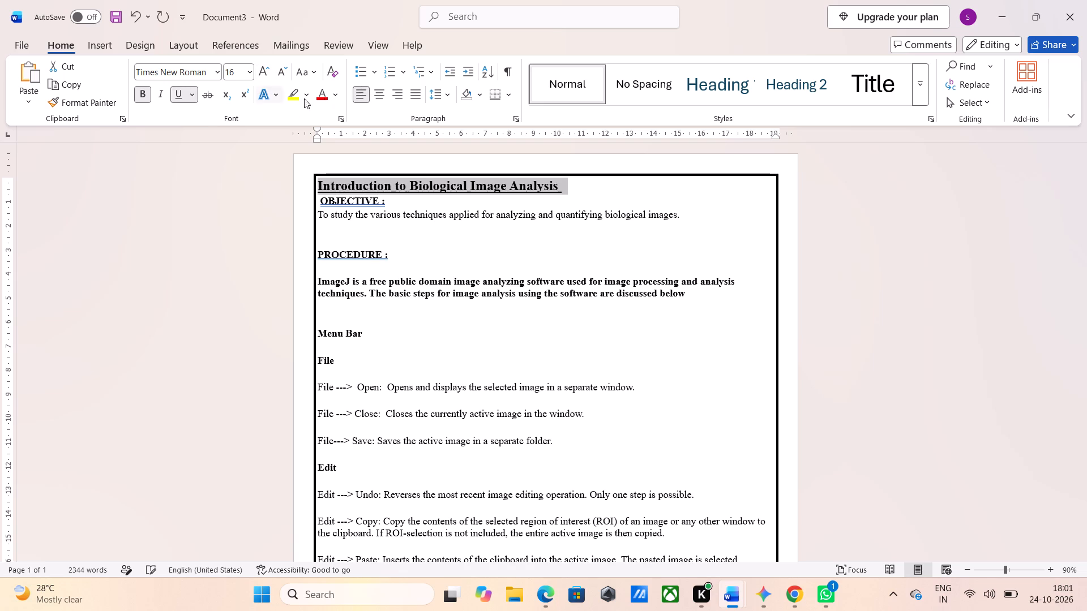
pyautogui.click(378, 93)
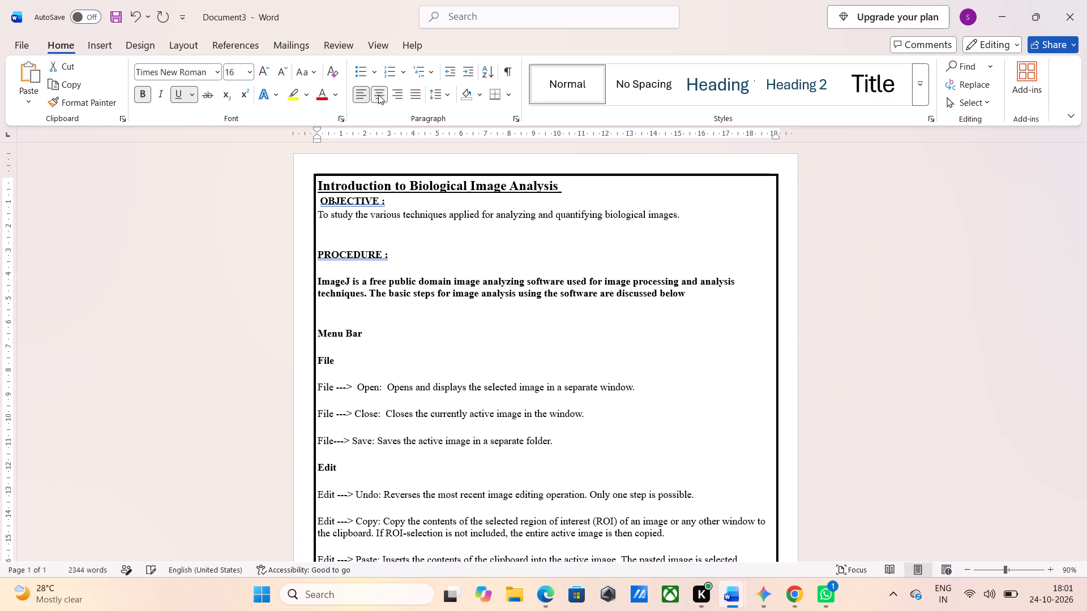
# Delete the blank lines between the objective sentence and the PROCEDURE heading.
pyautogui.click(327, 232)
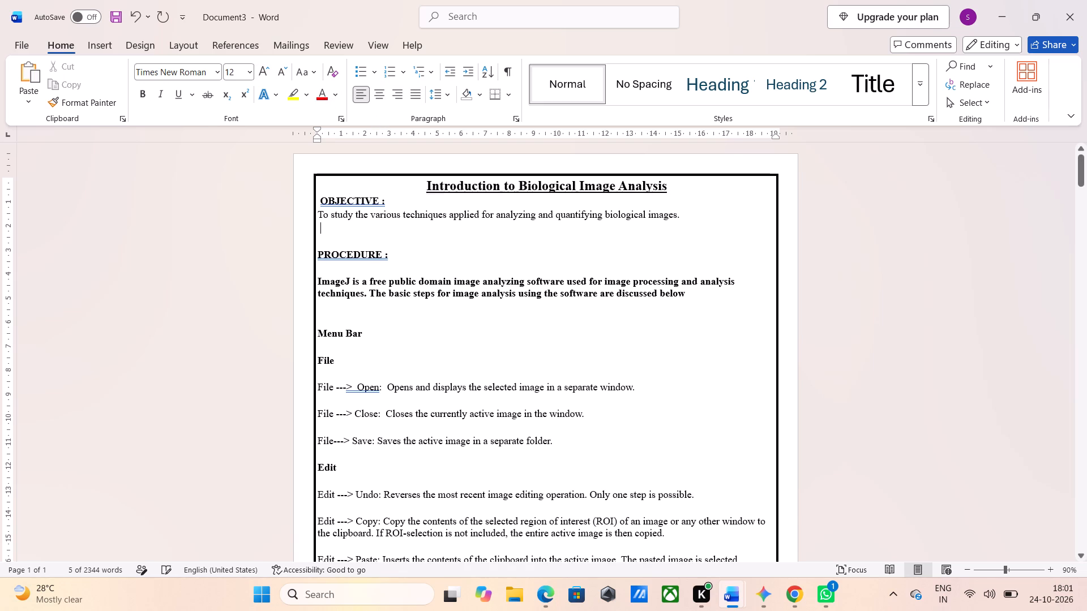
pyautogui.click(327, 241)
pyautogui.press('BackSpace')
pyautogui.press('BackSpace')
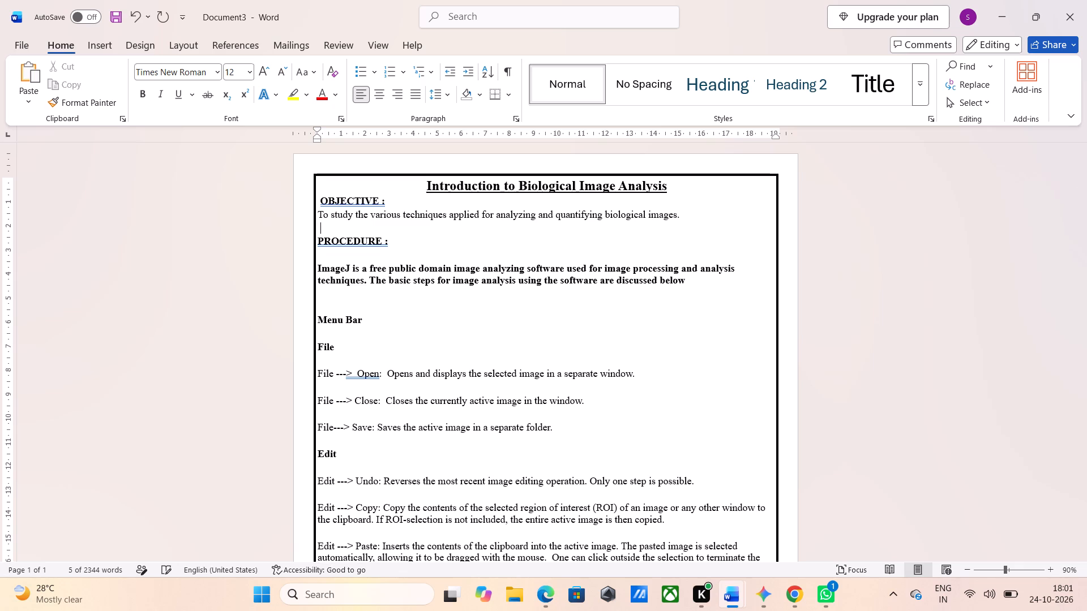
pyautogui.press('BackSpace')
pyautogui.press('BackSpace')
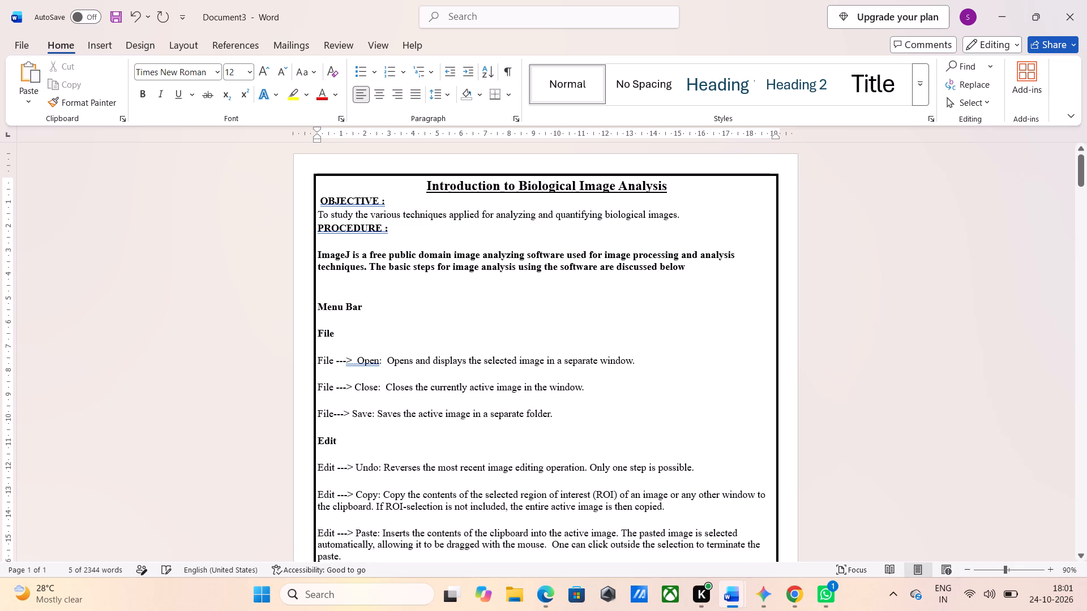
# Remove bold from the paragraph starting "ImageJ is a free public domain image analyzing software".
pyautogui.moveTo(246, 257); pyautogui.dragTo(253, 273)
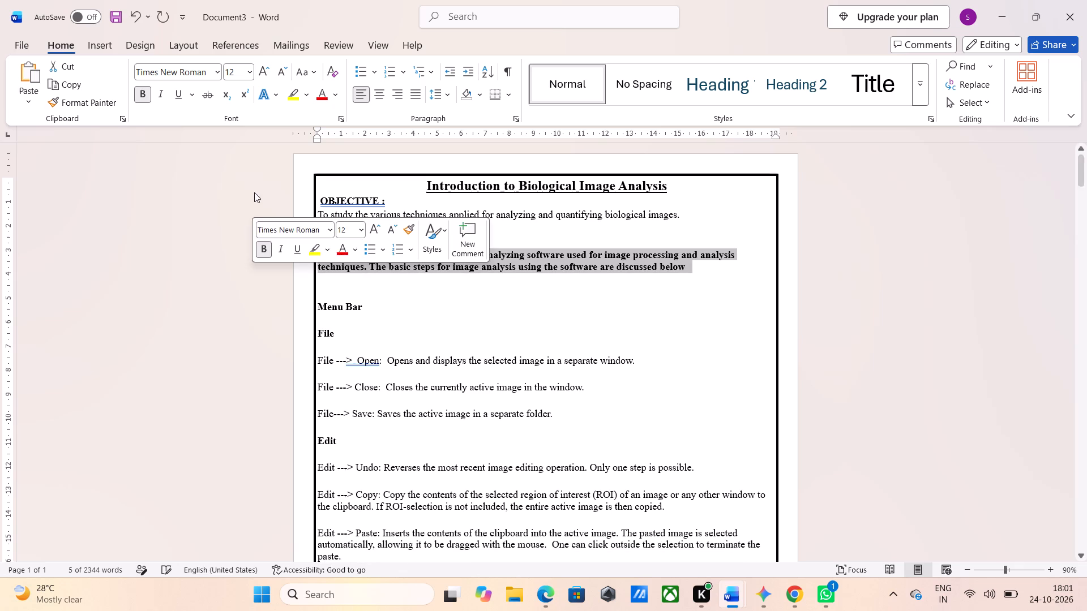
pyautogui.click(143, 101)
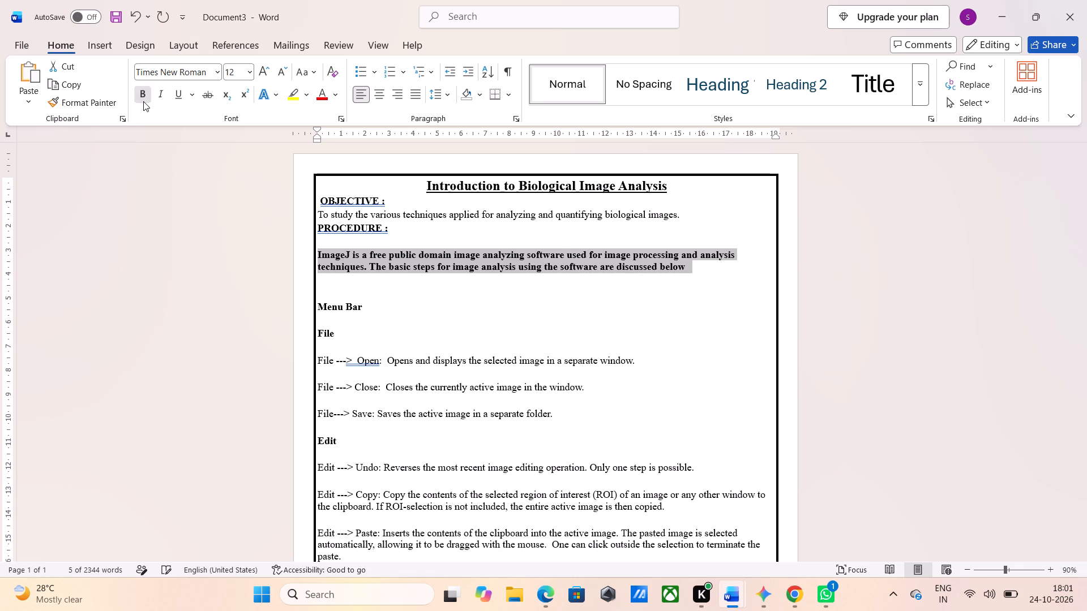
# Delete the blank lines above and below the ImageJ paragraph, between the PROCEDURE and Menu Bar headings.
pyautogui.click(328, 237)
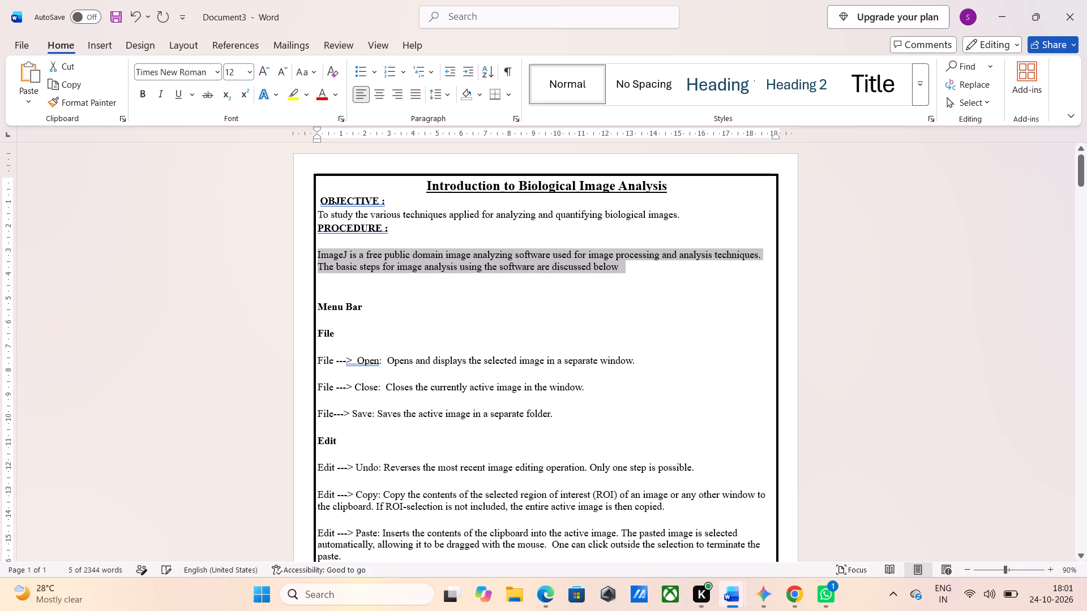
pyautogui.press('BackSpace')
pyautogui.press('BackSpace')
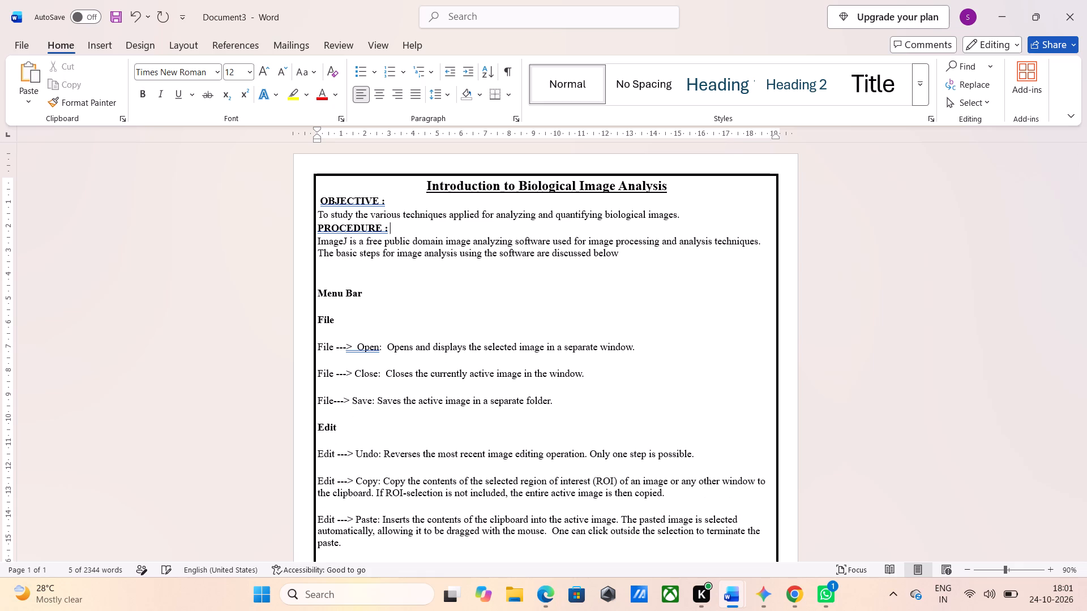
pyautogui.click(325, 274)
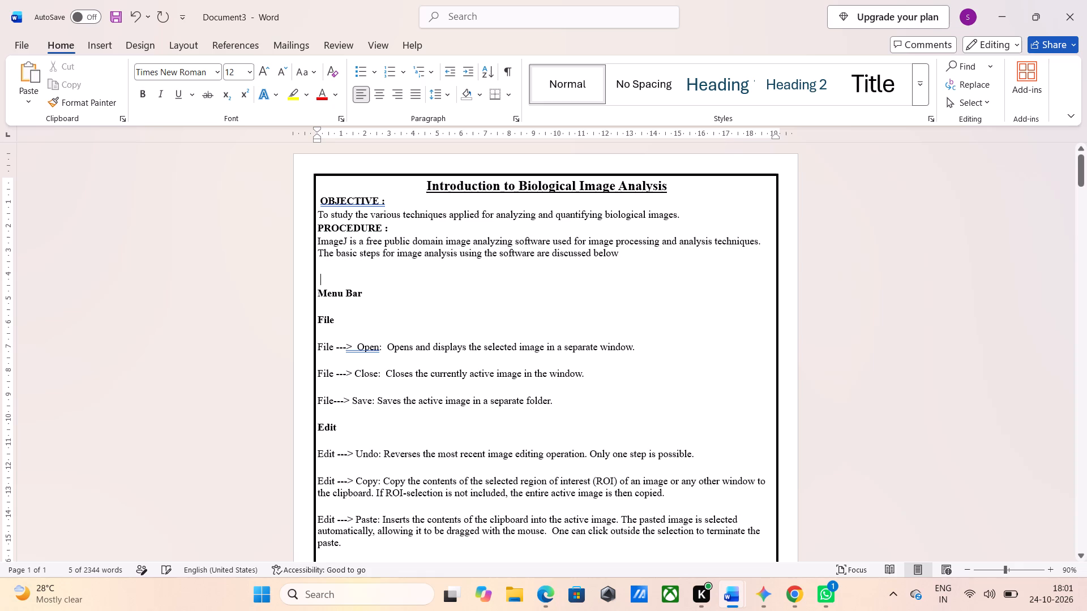
pyautogui.press('BackSpace')
pyautogui.press('BackSpace')
pyautogui.press('BackSpace')
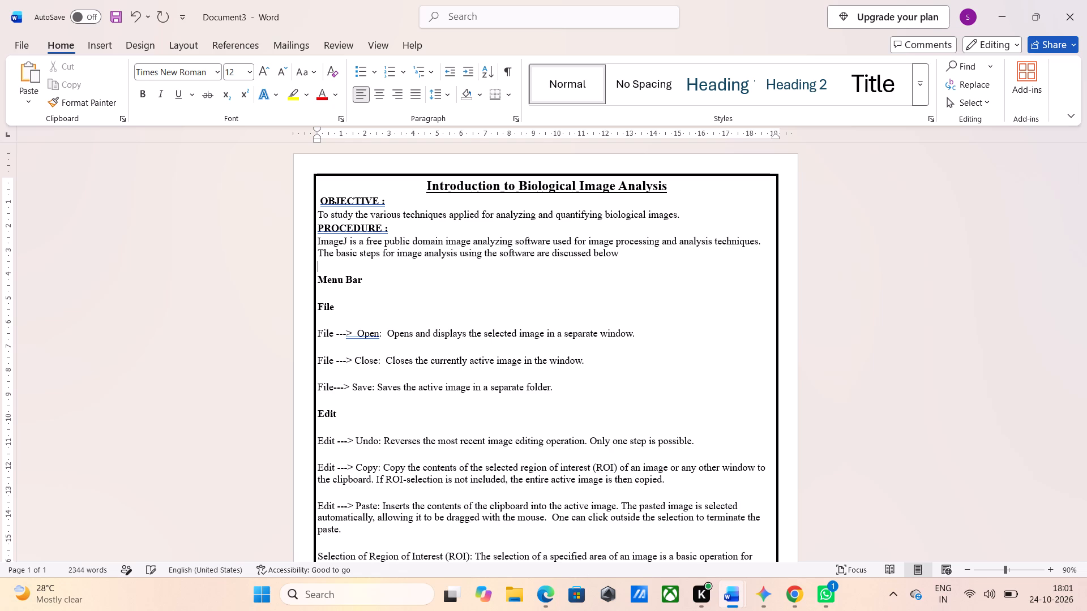
pyautogui.press('BackSpace')
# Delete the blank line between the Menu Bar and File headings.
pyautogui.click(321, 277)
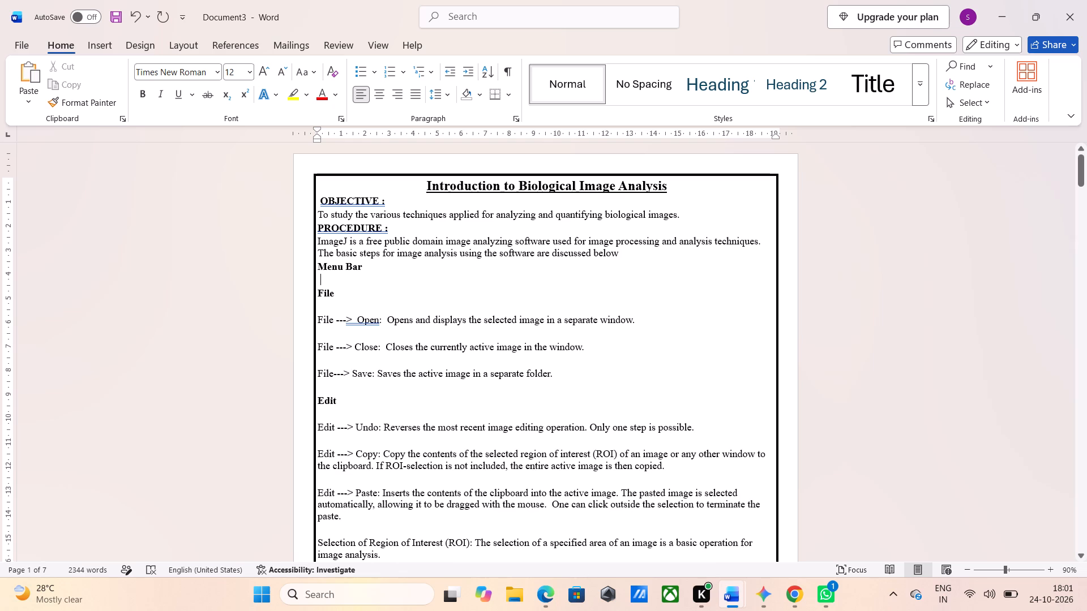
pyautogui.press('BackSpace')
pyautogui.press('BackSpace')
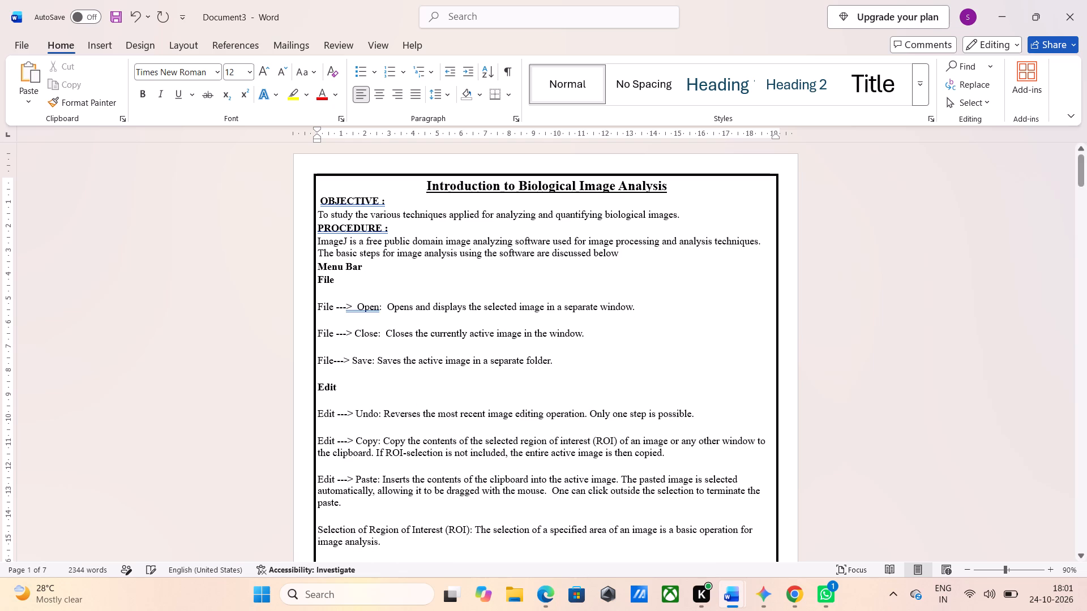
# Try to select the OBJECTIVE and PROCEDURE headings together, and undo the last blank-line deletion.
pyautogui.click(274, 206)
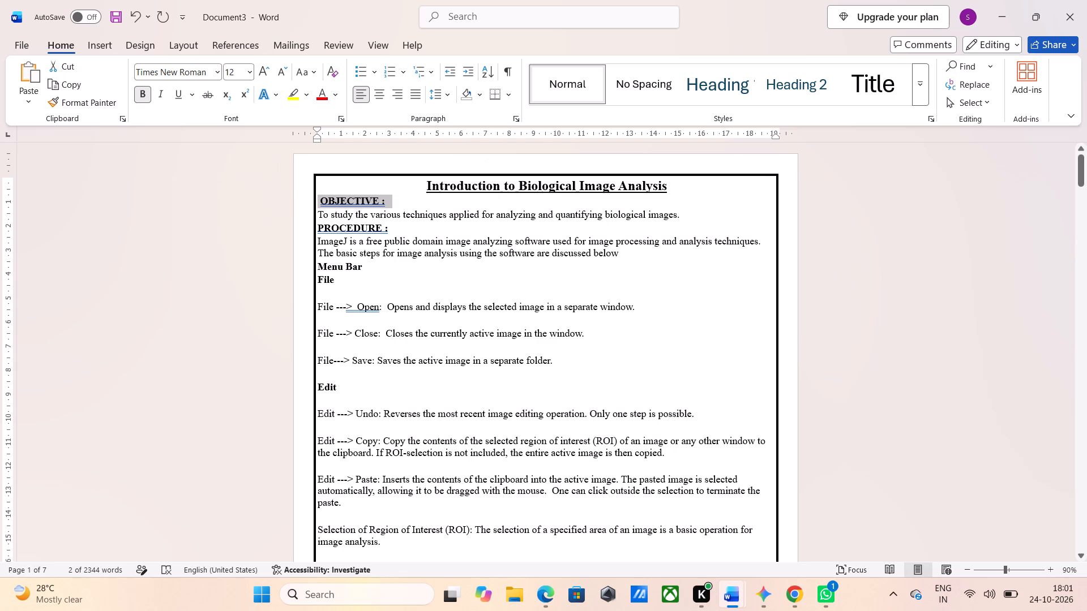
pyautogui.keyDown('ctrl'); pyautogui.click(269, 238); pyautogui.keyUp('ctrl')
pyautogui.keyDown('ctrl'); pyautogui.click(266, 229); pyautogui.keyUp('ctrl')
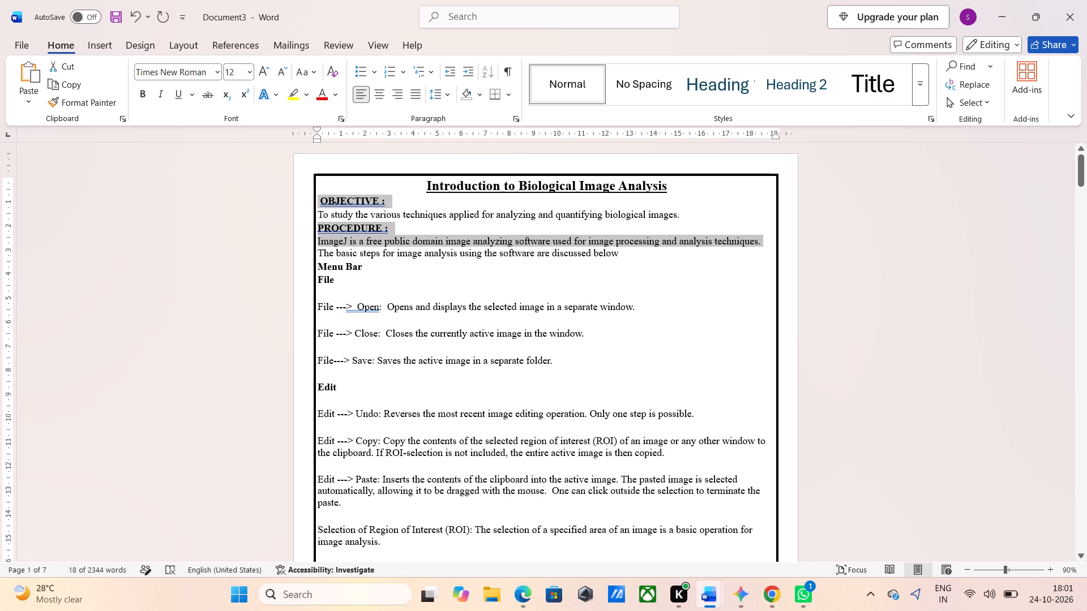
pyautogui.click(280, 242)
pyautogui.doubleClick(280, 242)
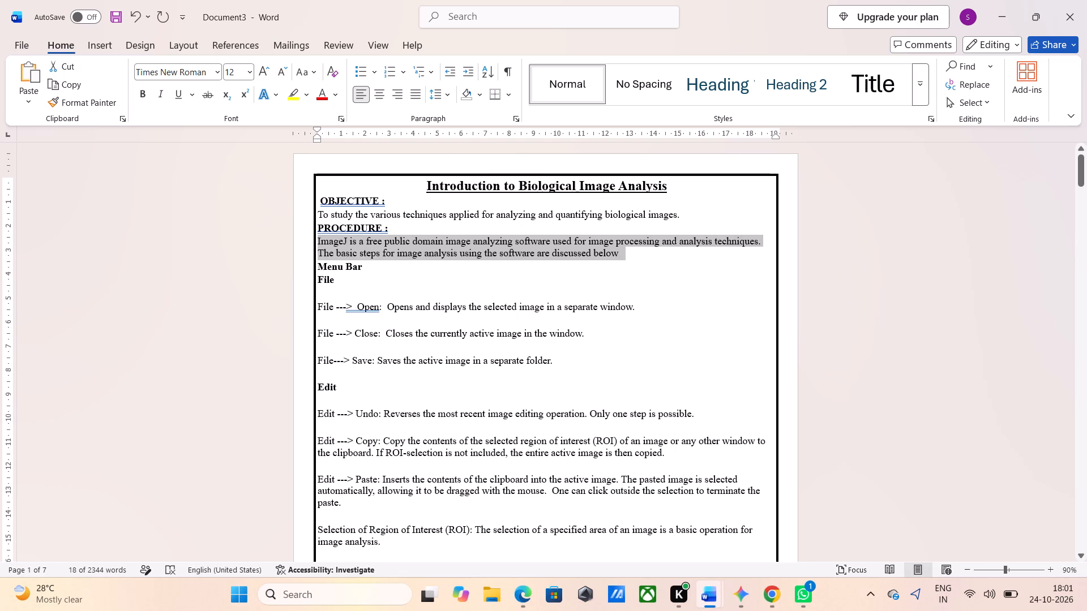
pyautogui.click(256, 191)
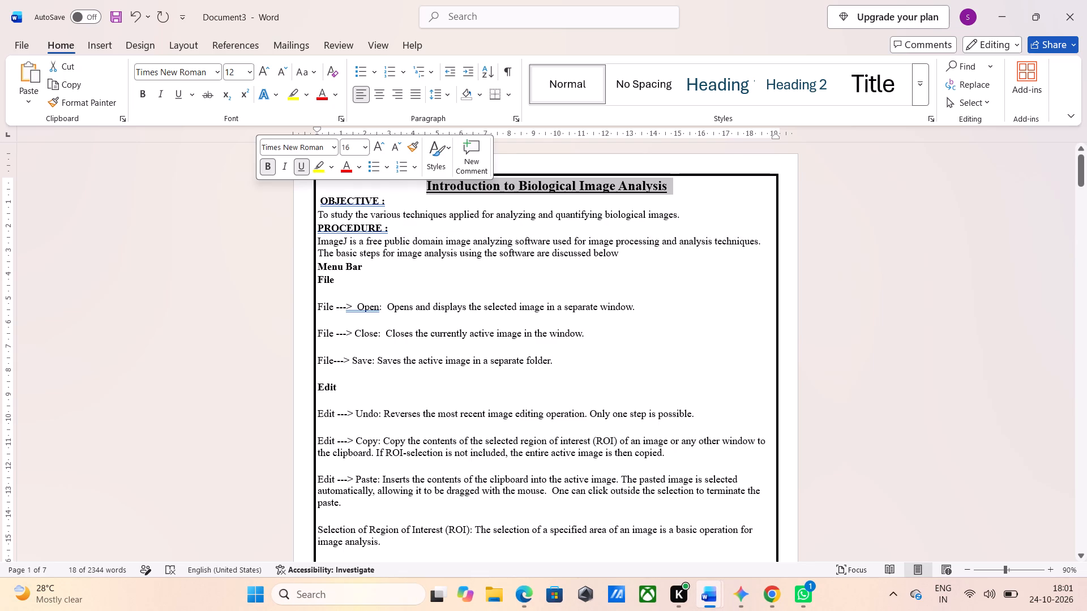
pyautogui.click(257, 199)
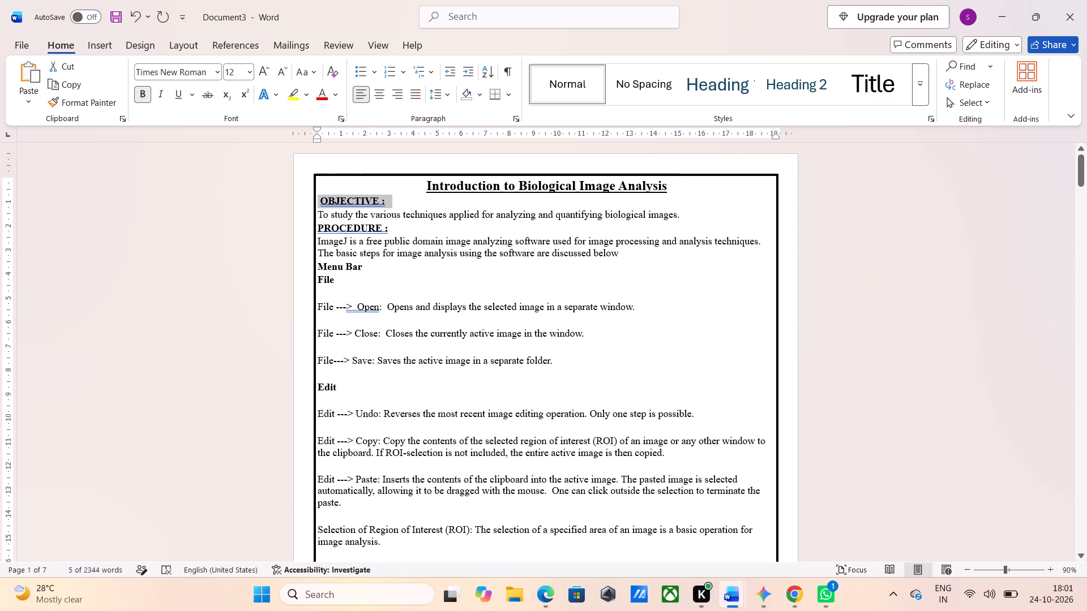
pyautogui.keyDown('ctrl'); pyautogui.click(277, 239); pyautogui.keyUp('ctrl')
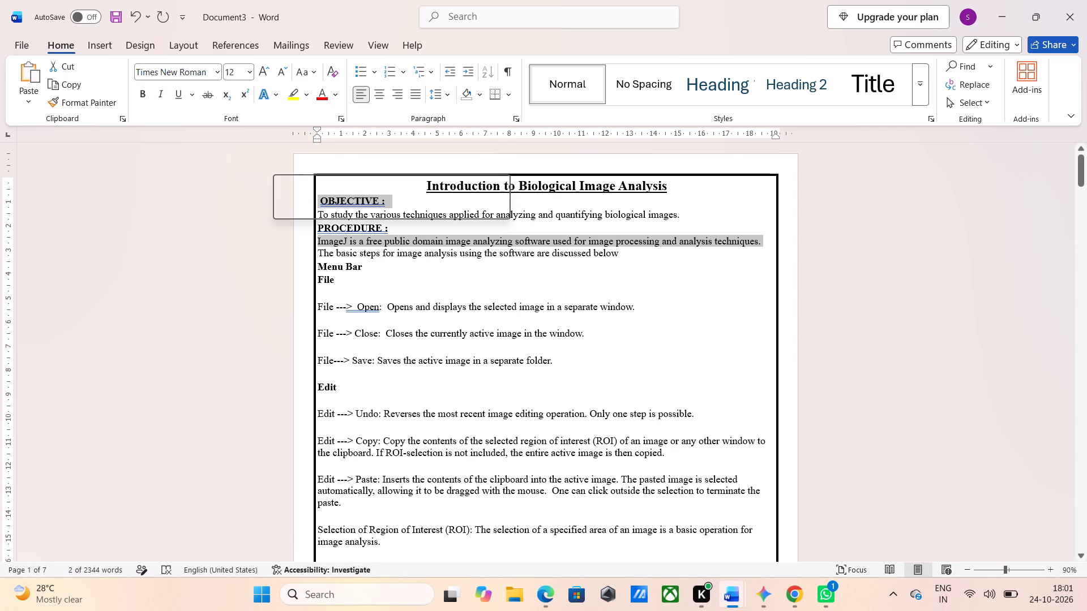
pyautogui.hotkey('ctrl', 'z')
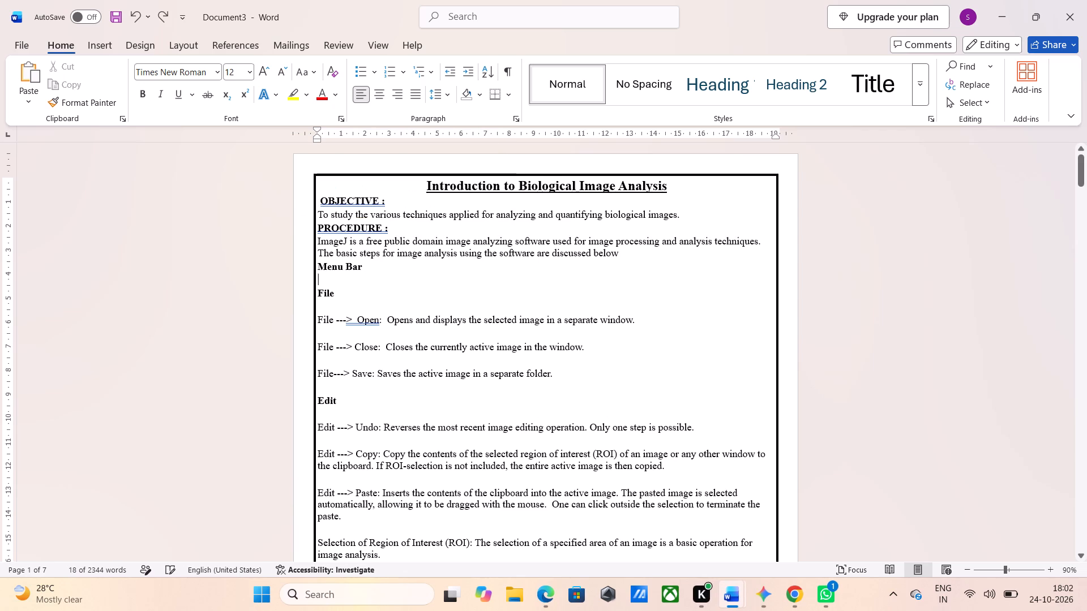
# Apply a single underline to the OBJECTIVE heading.
pyautogui.click(278, 198)
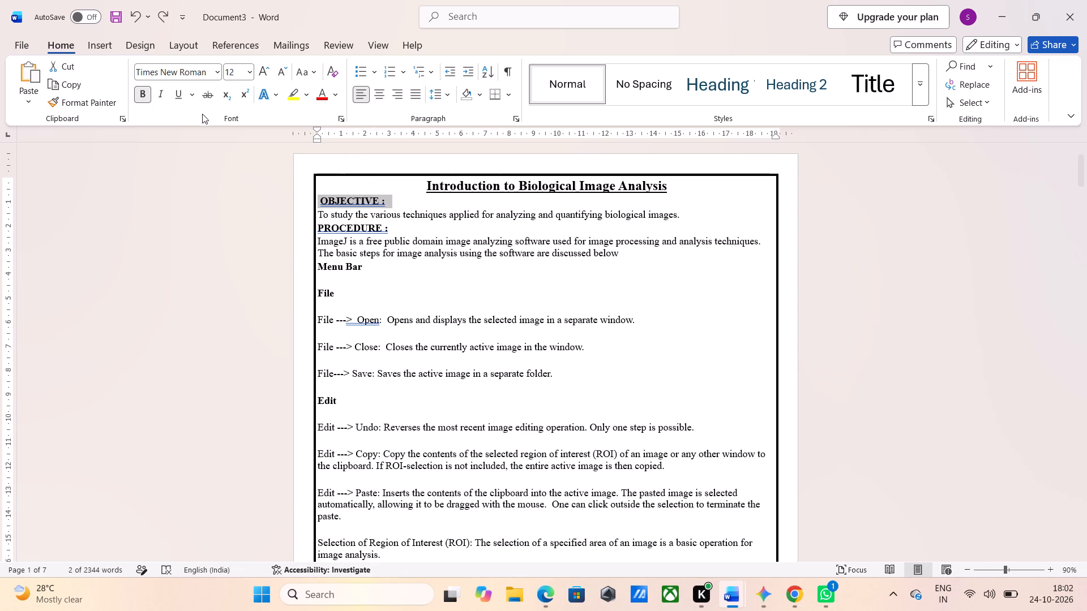
pyautogui.click(187, 102)
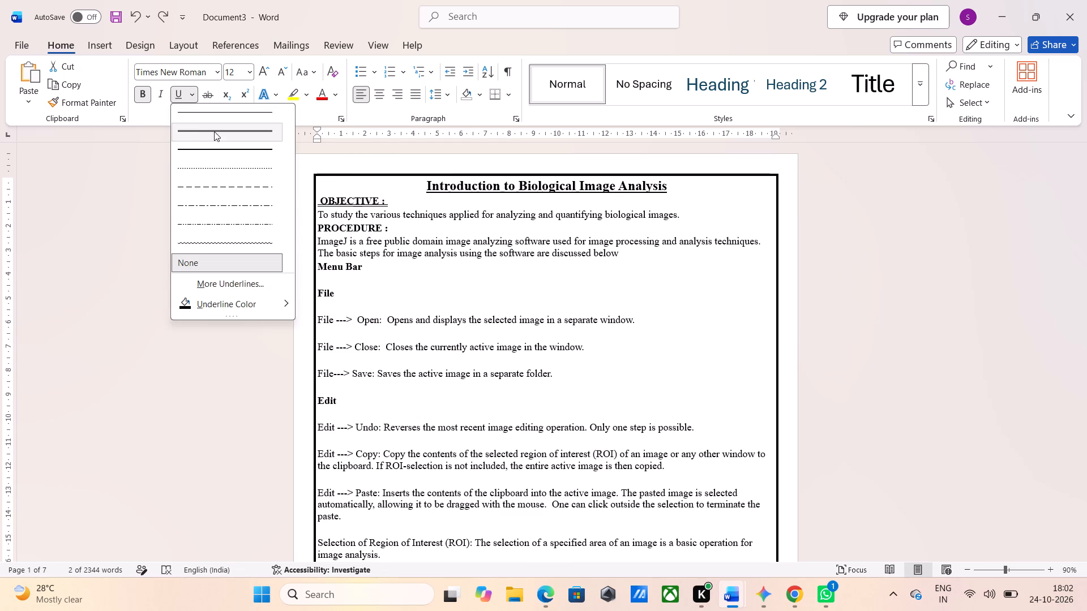
pyautogui.click(216, 113)
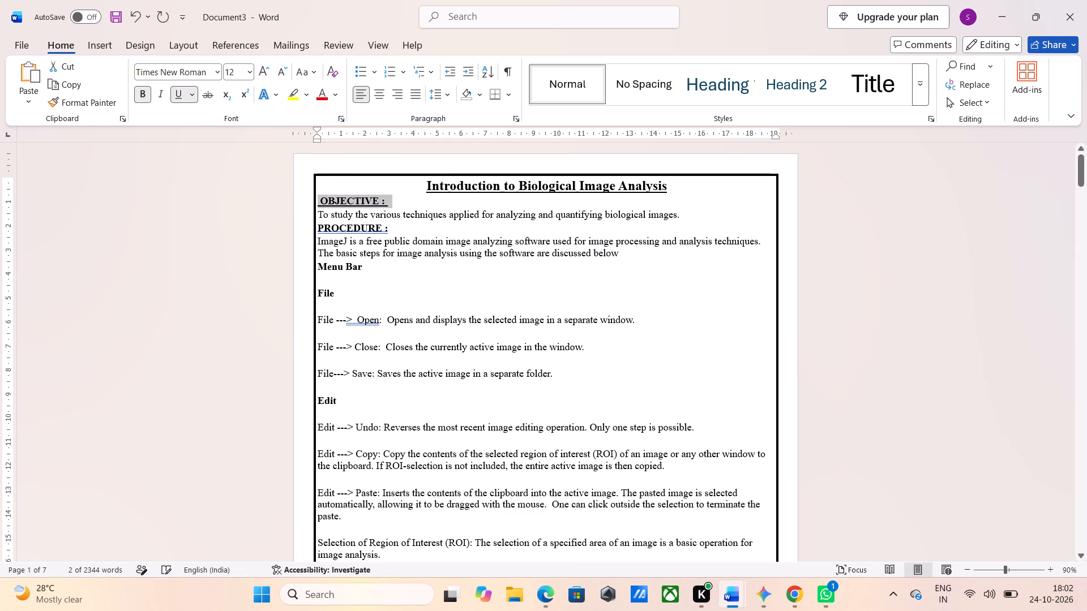
# Apply a single underline to the PROCEDURE heading.
pyautogui.click(265, 234)
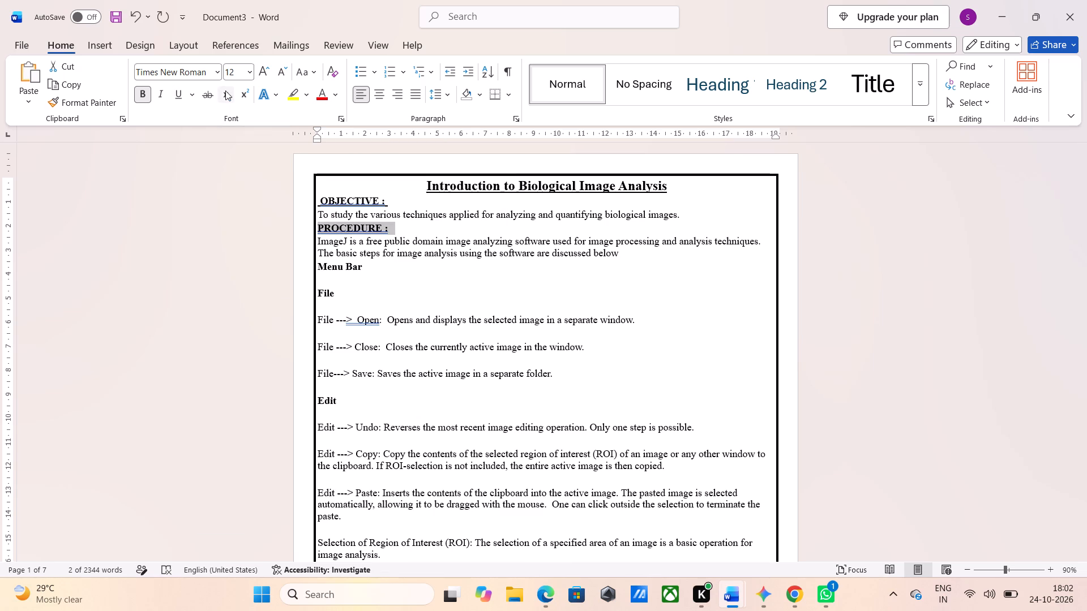
pyautogui.click(181, 94)
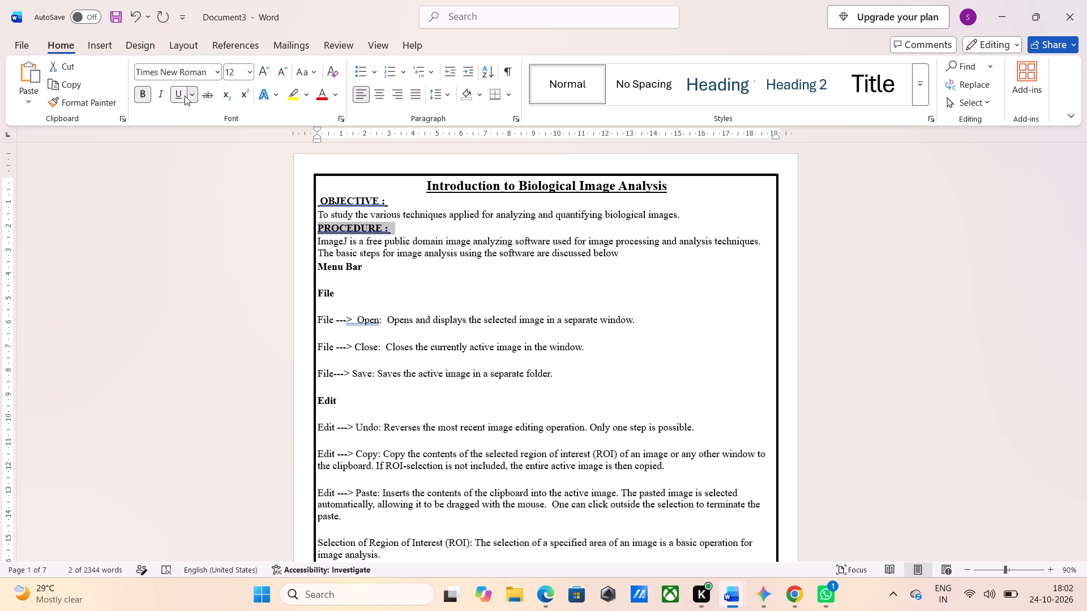
pyautogui.click(192, 95)
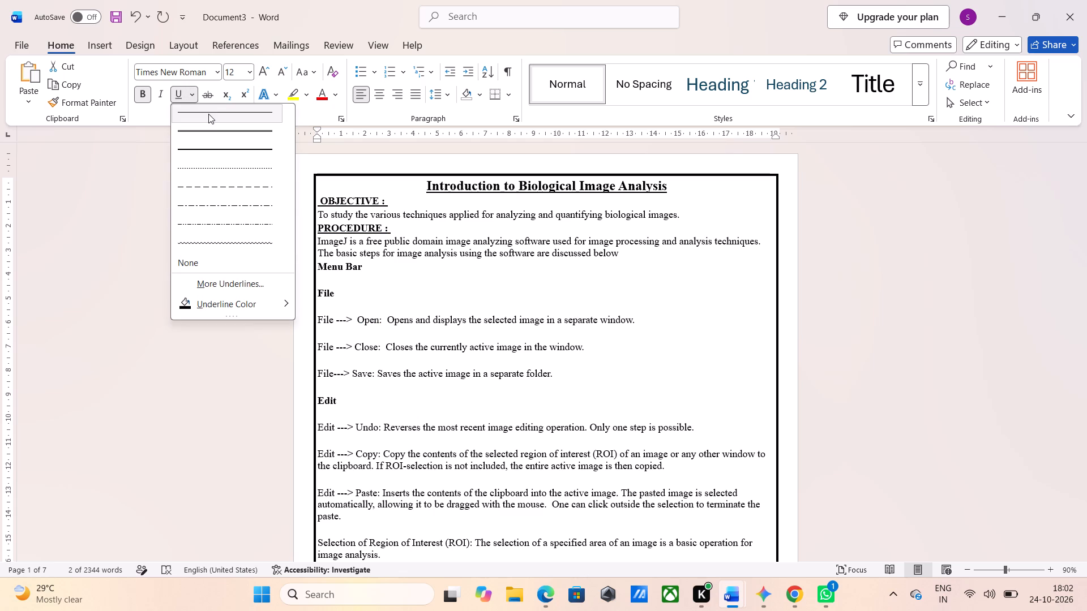
pyautogui.click(208, 114)
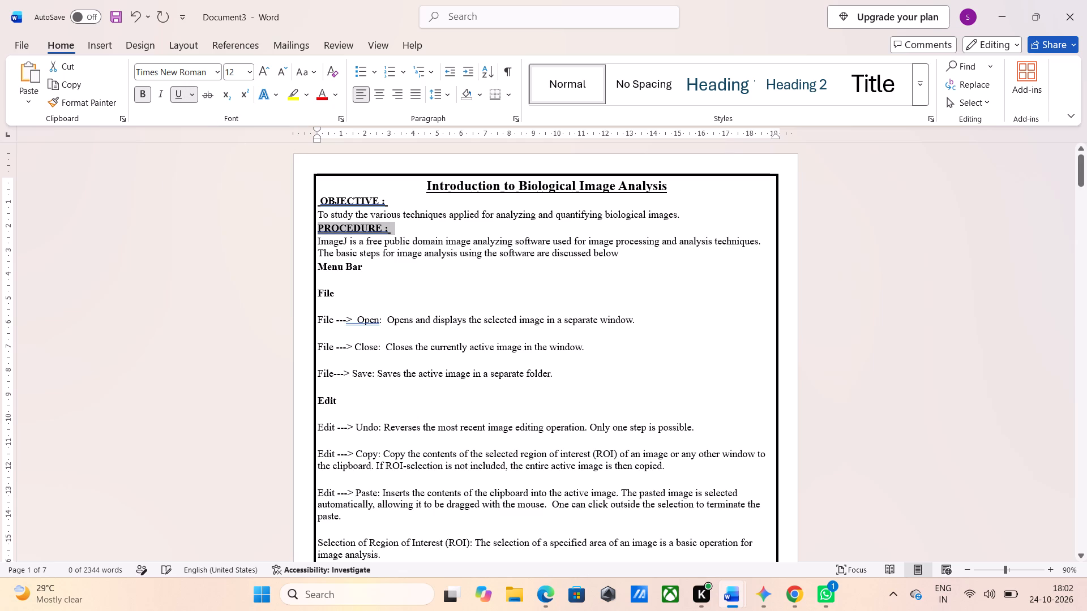
# Set the text highlight of the sentence under the OBJECTIVE heading to No Color.
pyautogui.click(266, 197)
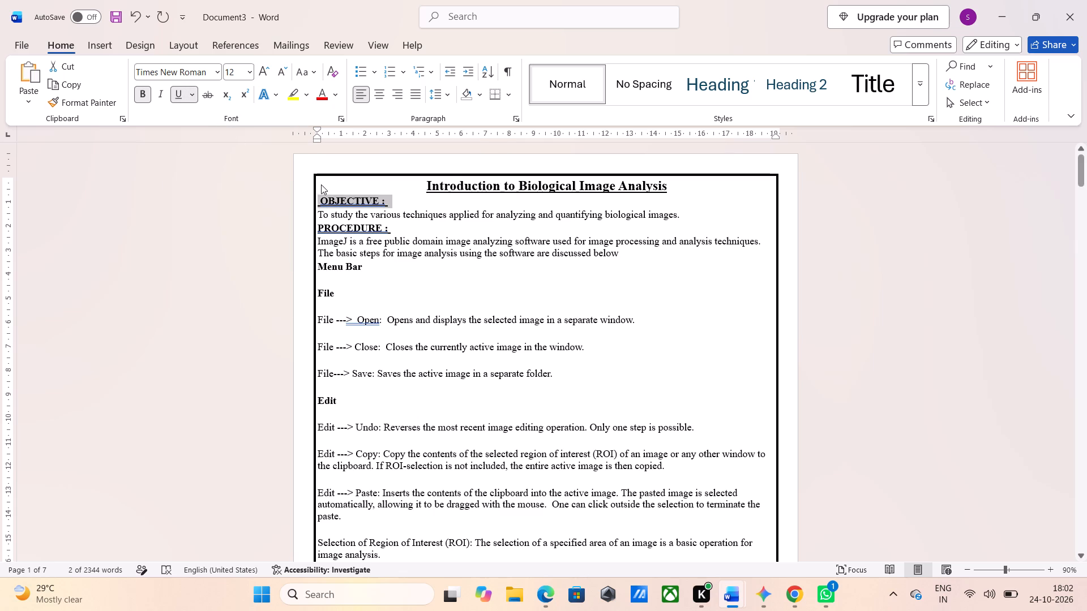
pyautogui.click(288, 209)
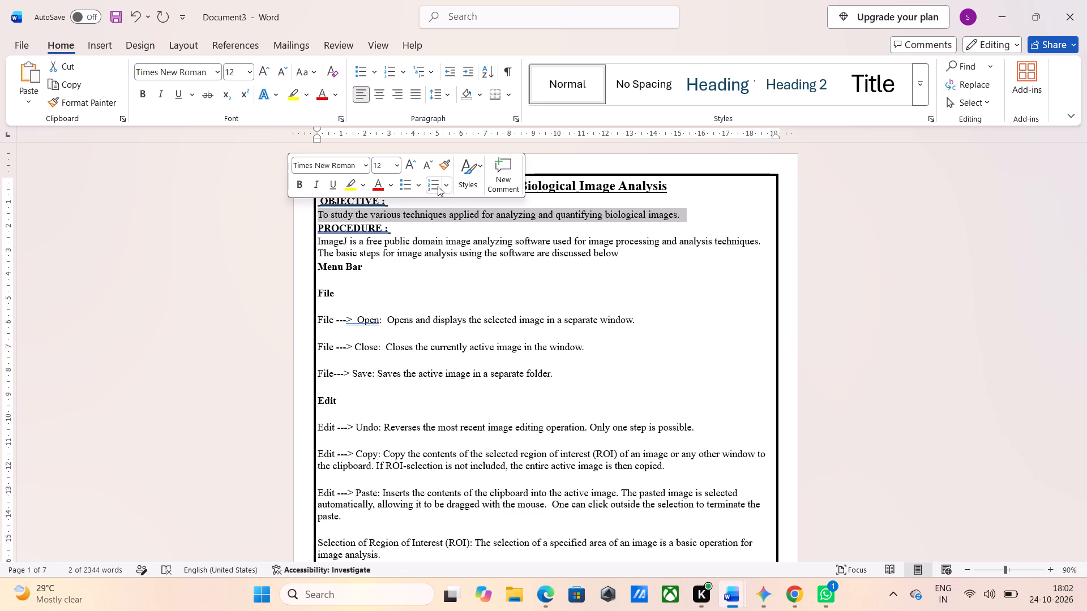
pyautogui.click(363, 181)
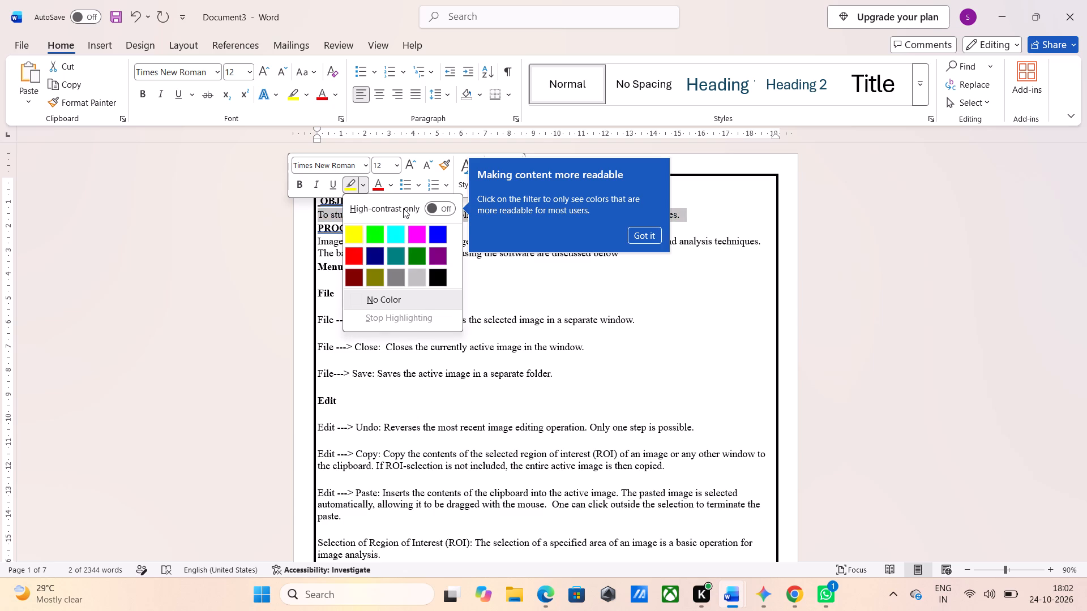
pyautogui.click(438, 203)
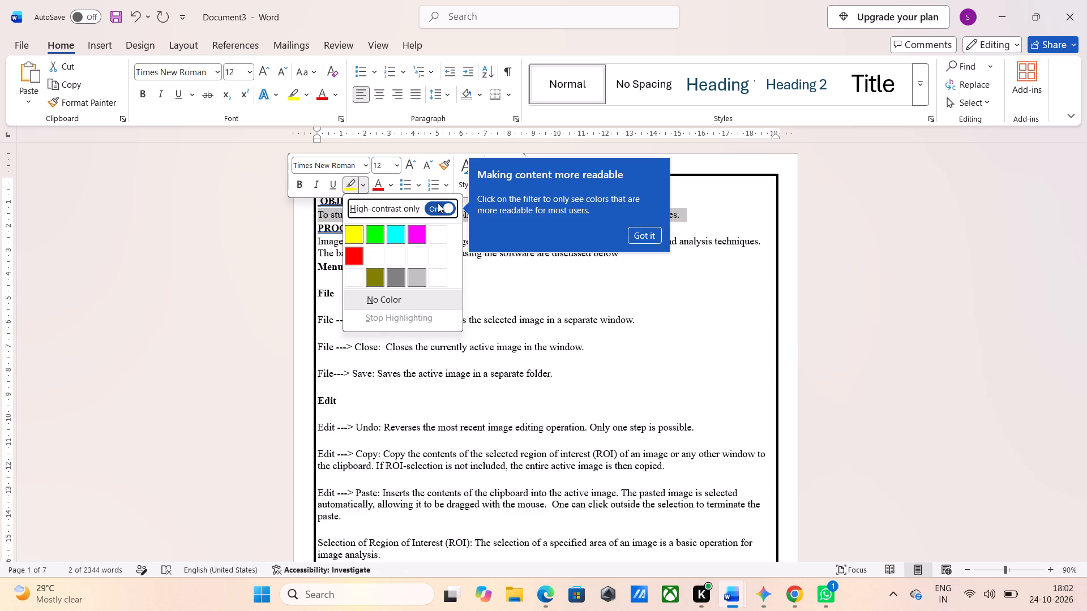
pyautogui.click(438, 203)
pyautogui.click(376, 300)
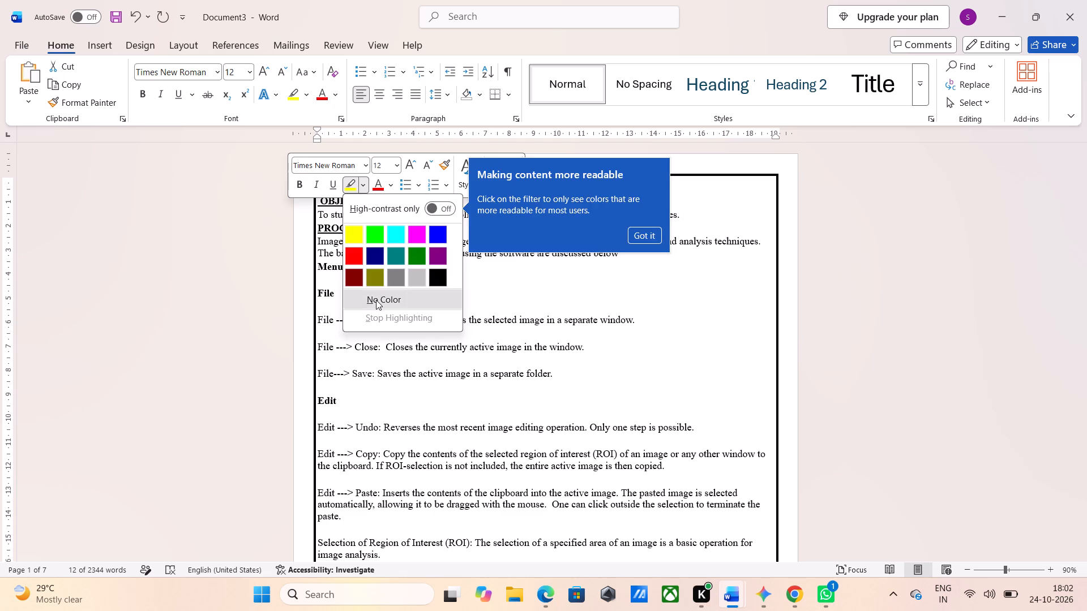
pyautogui.click(226, 260)
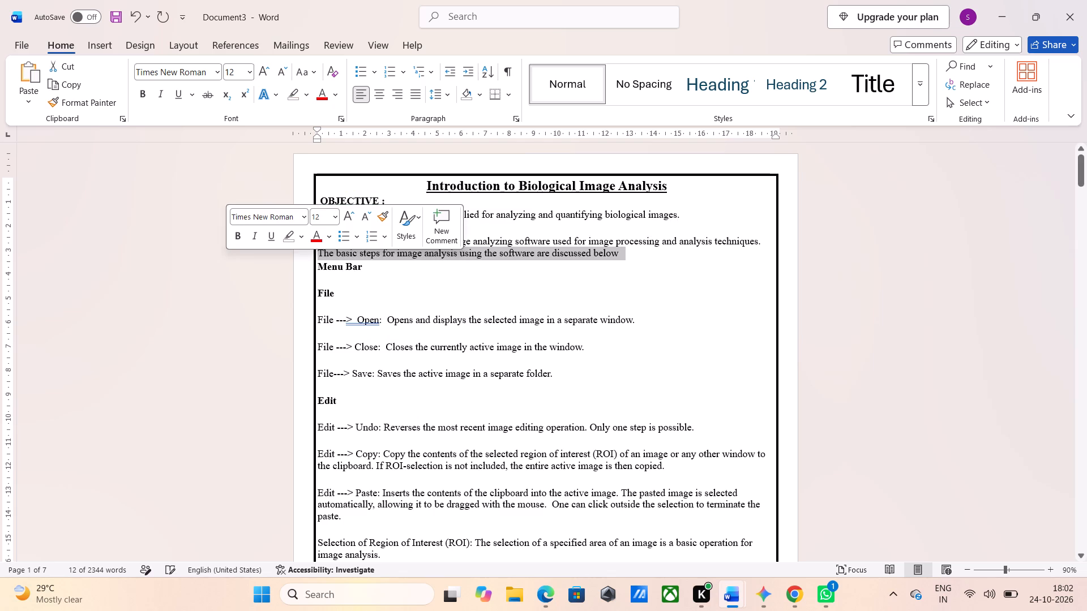
# Increase the font size of the OBJECTIVE heading to 14.
pyautogui.click(172, 200)
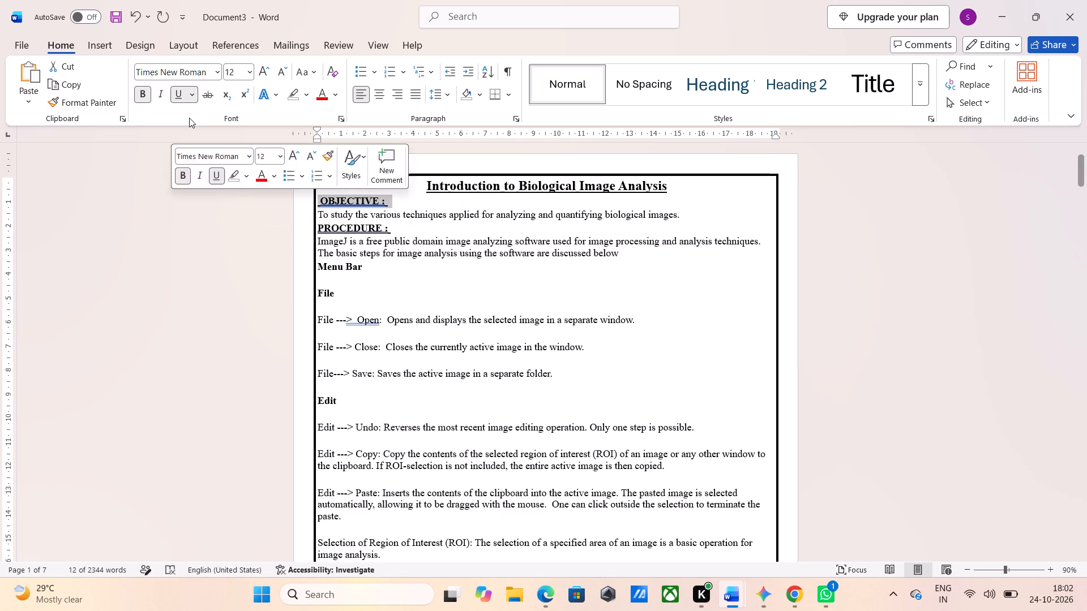
pyautogui.click(263, 69)
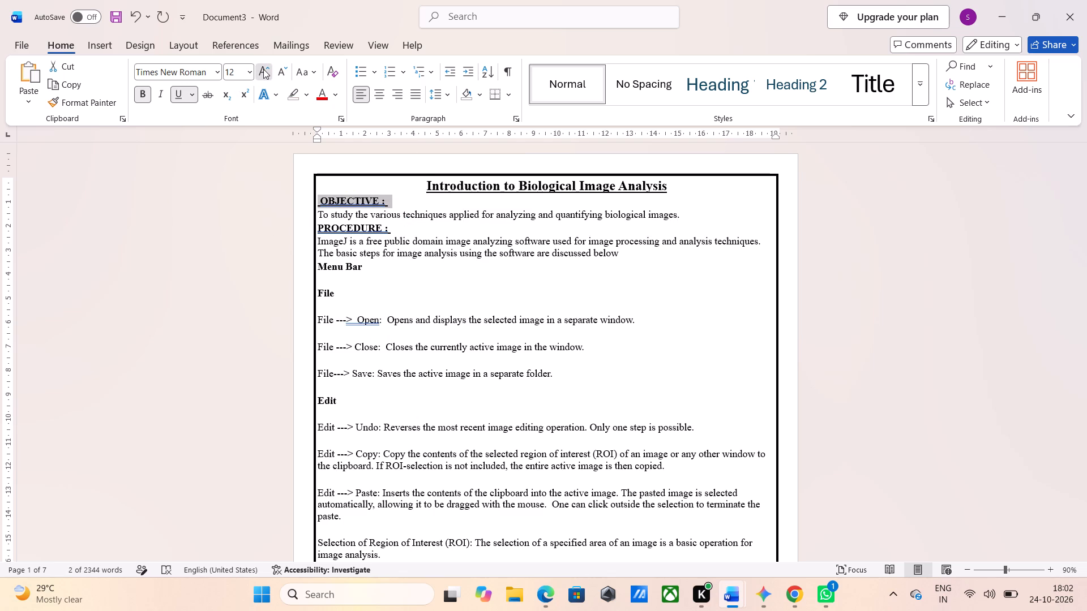
pyautogui.click(271, 188)
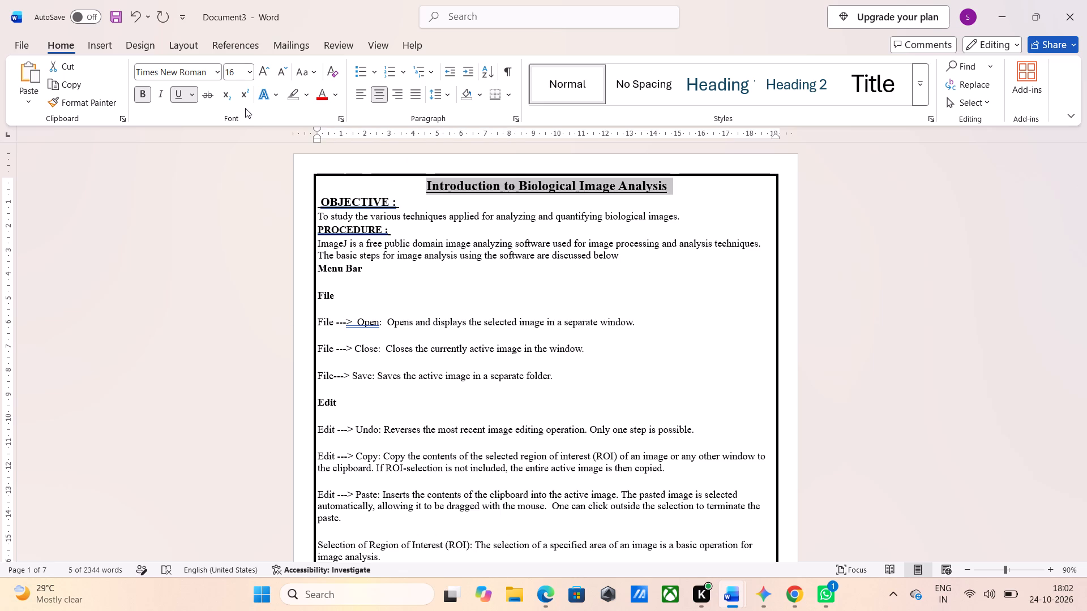
pyautogui.click(244, 192)
# Set the font of the entire document to Times New Roman.
pyautogui.click(562, 307)
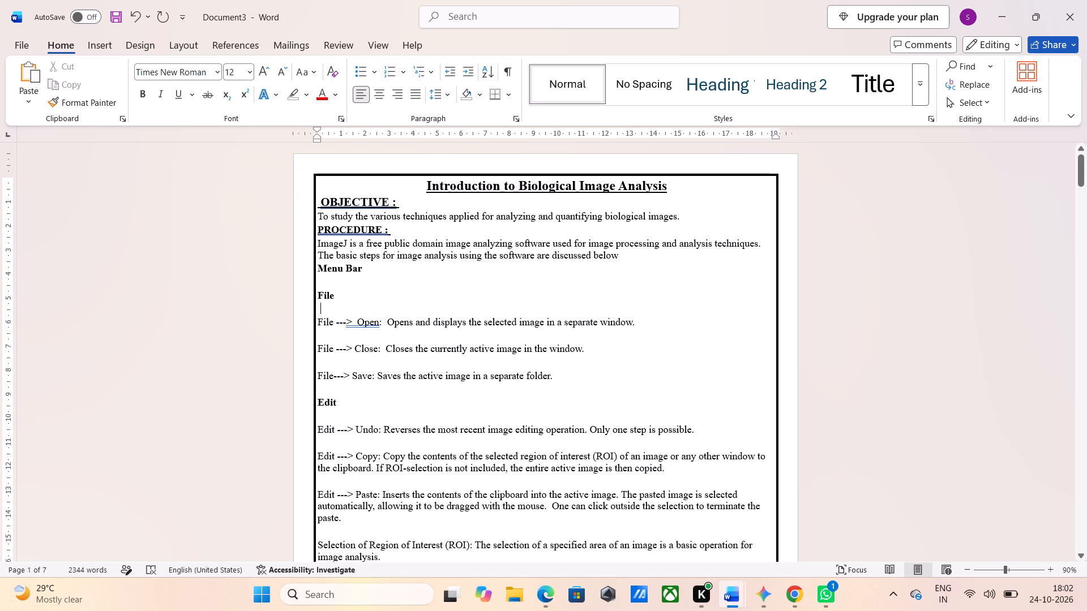
pyautogui.hotkey('ctrl', 'a')
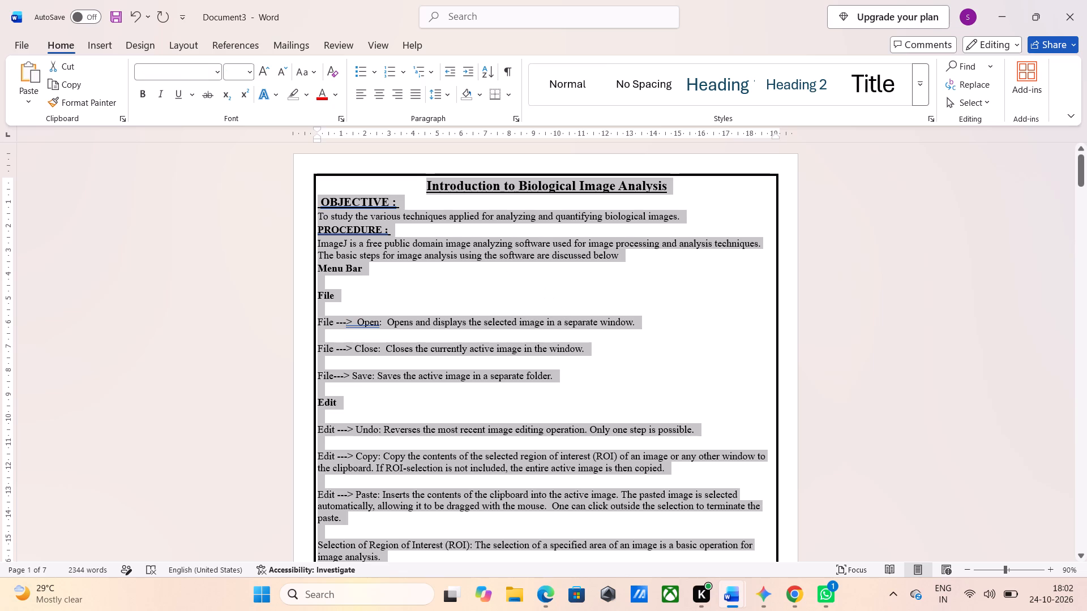
pyautogui.click(215, 73)
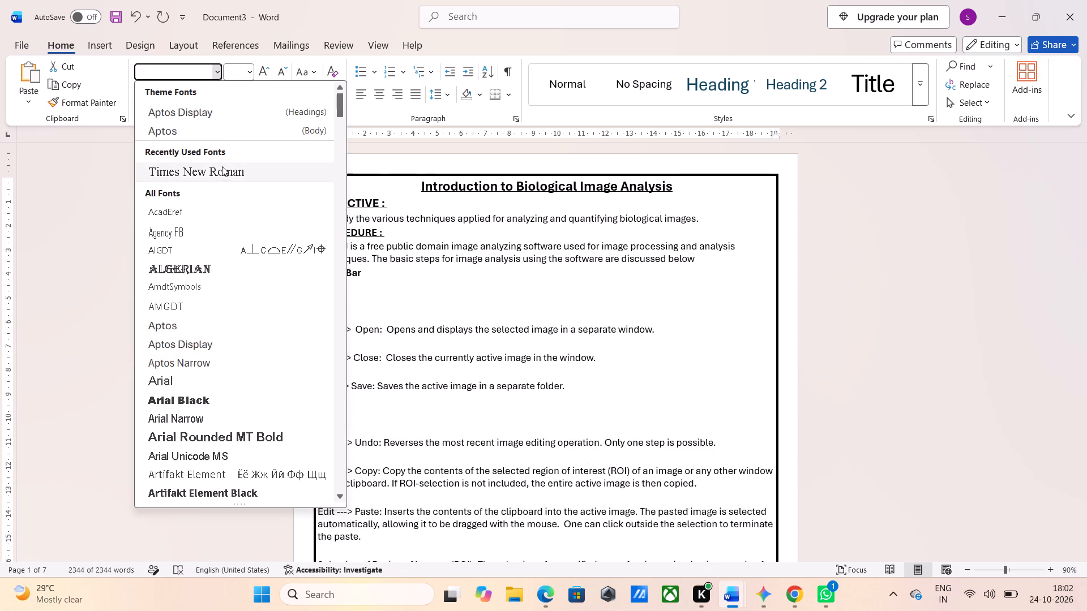
pyautogui.click(222, 167)
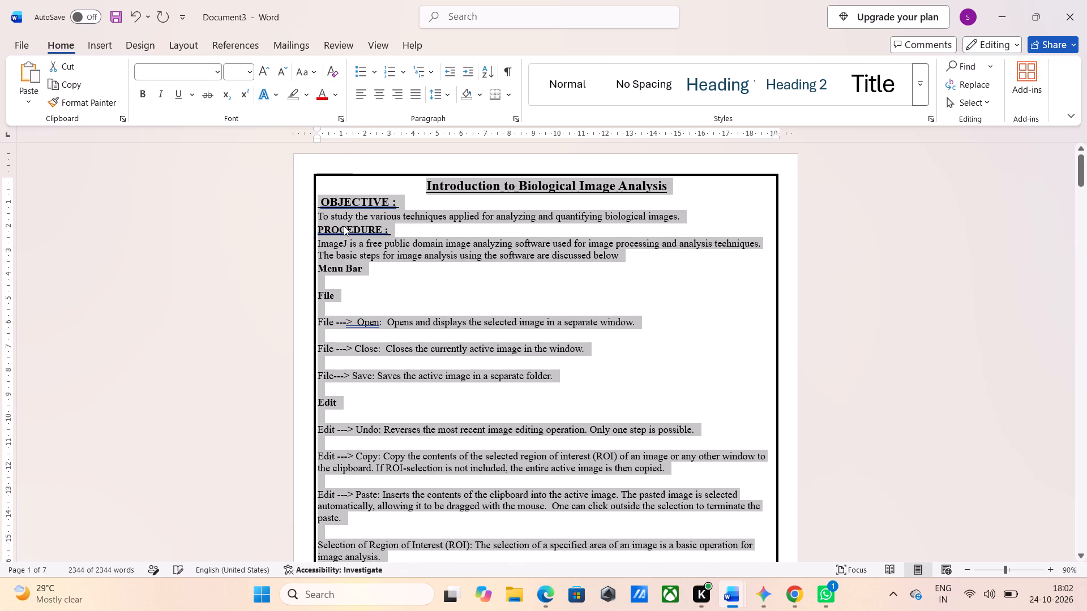
pyautogui.scroll(-1, 344, 226)
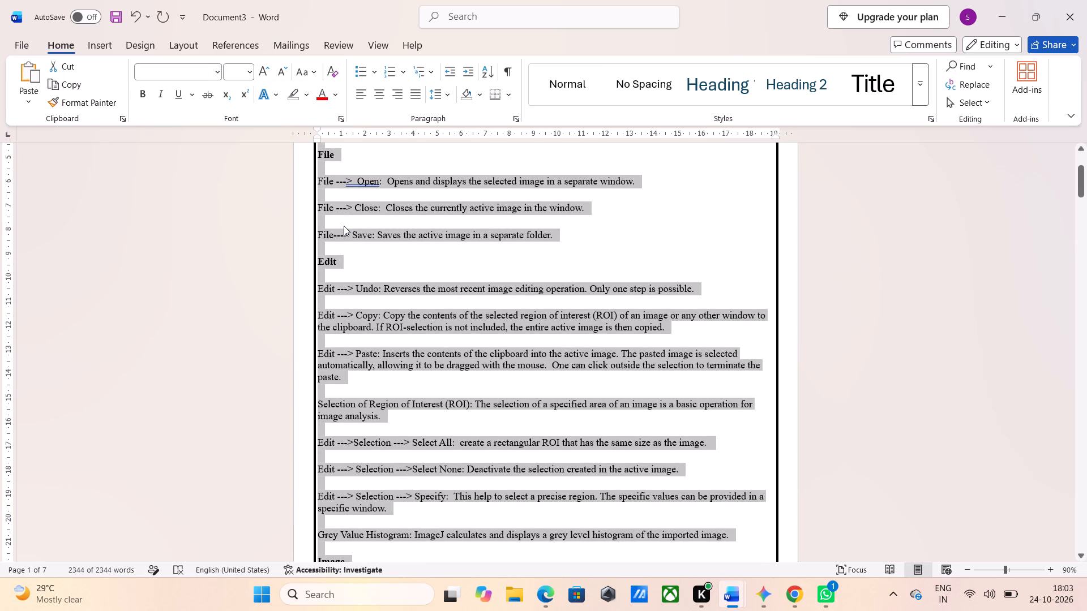
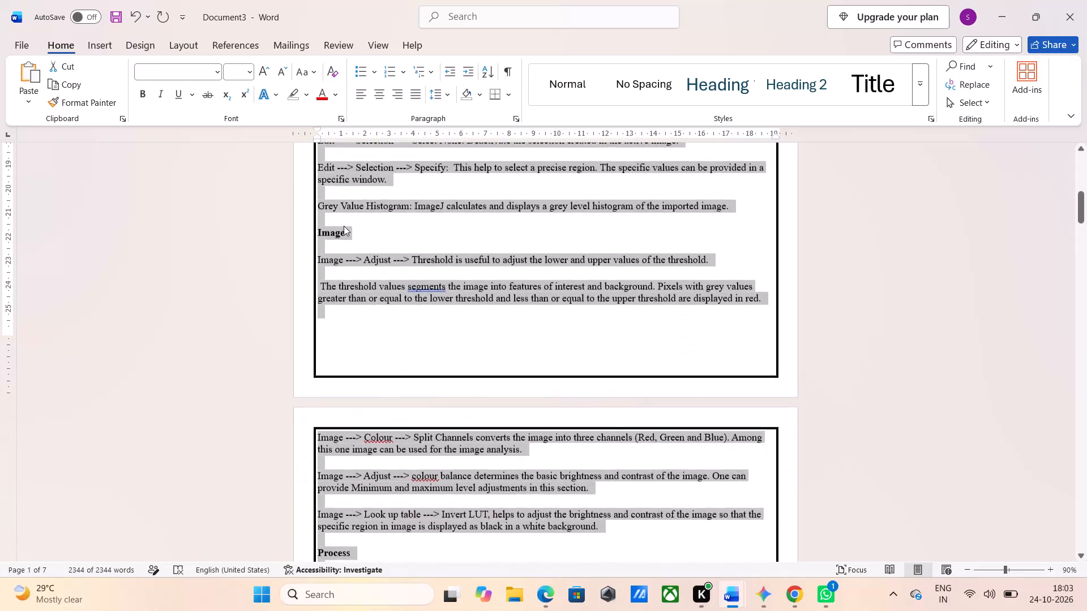
# Look through the document's pages to check the Times New Roman formatting and the blank lines between paragraphs.
pyautogui.scroll(-4, 344, 226)
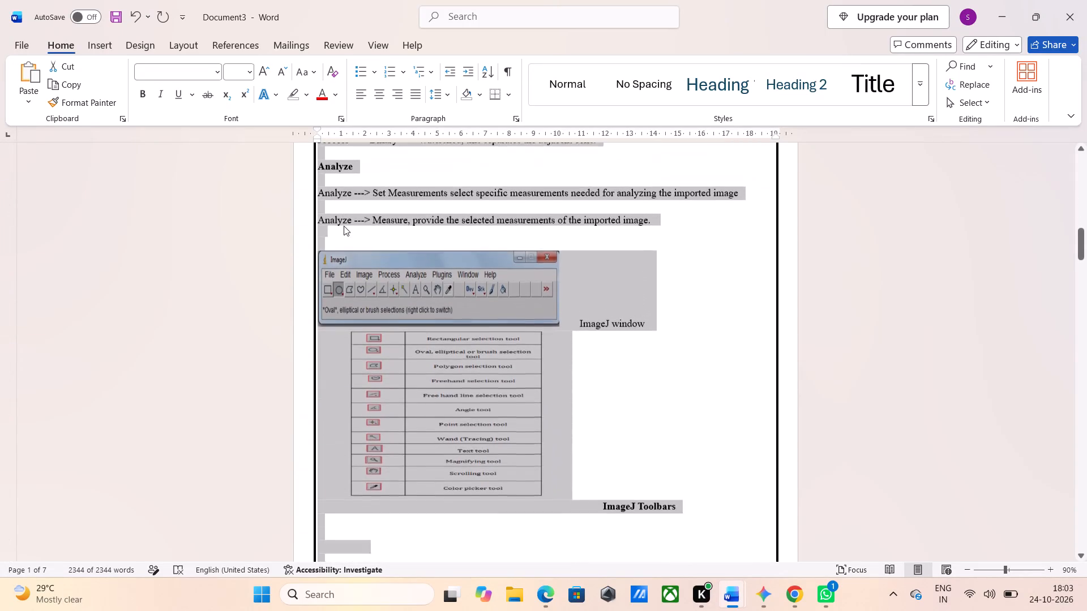
pyautogui.scroll(-2, 344, 226)
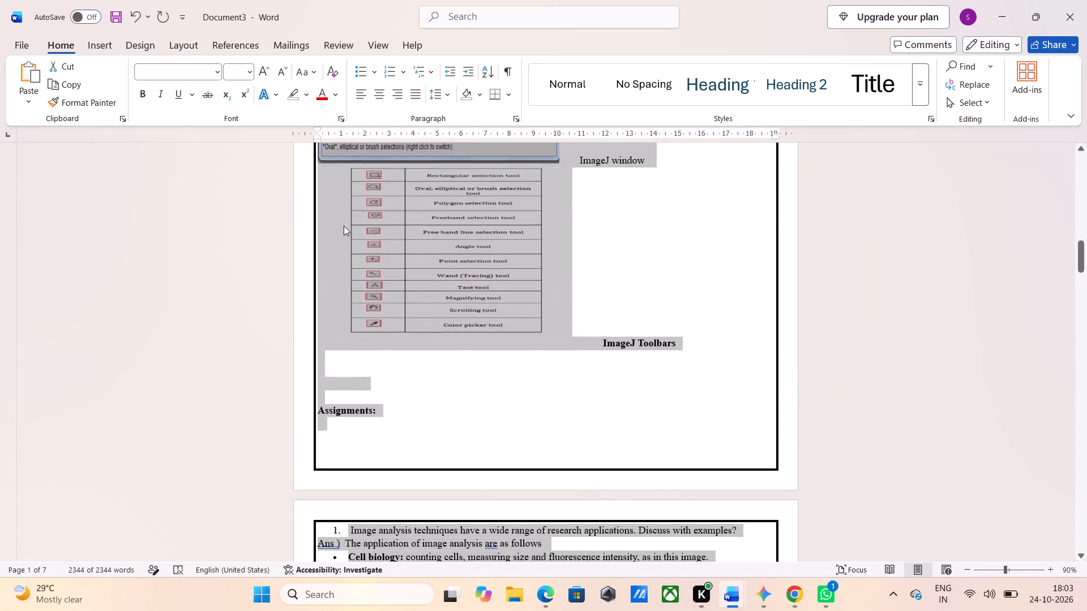
pyautogui.scroll(-5, 344, 226)
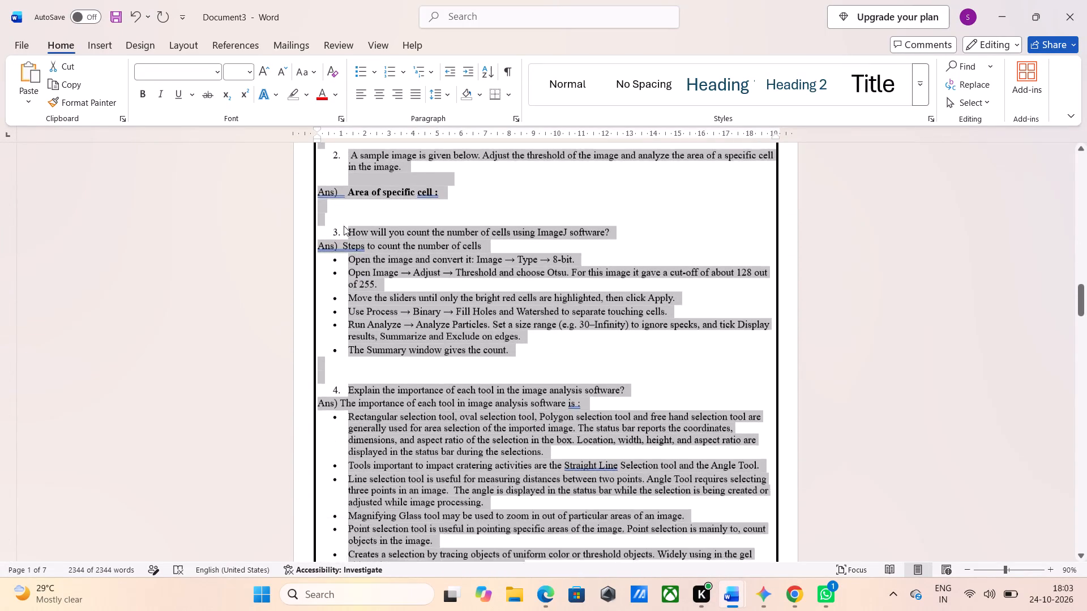
pyautogui.scroll(-4, 344, 226)
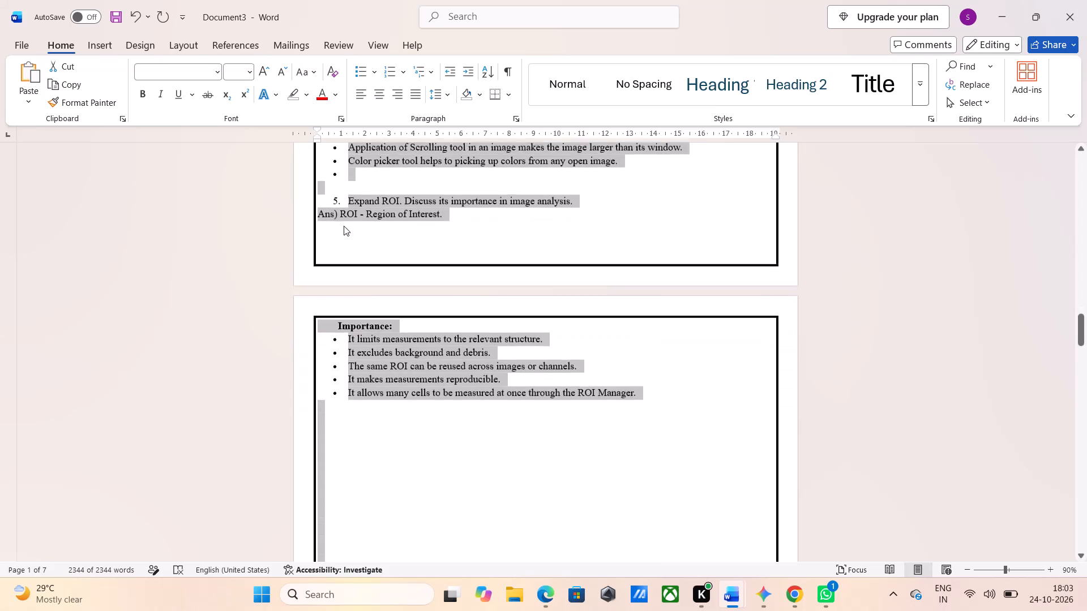
pyautogui.scroll(-4, 344, 226)
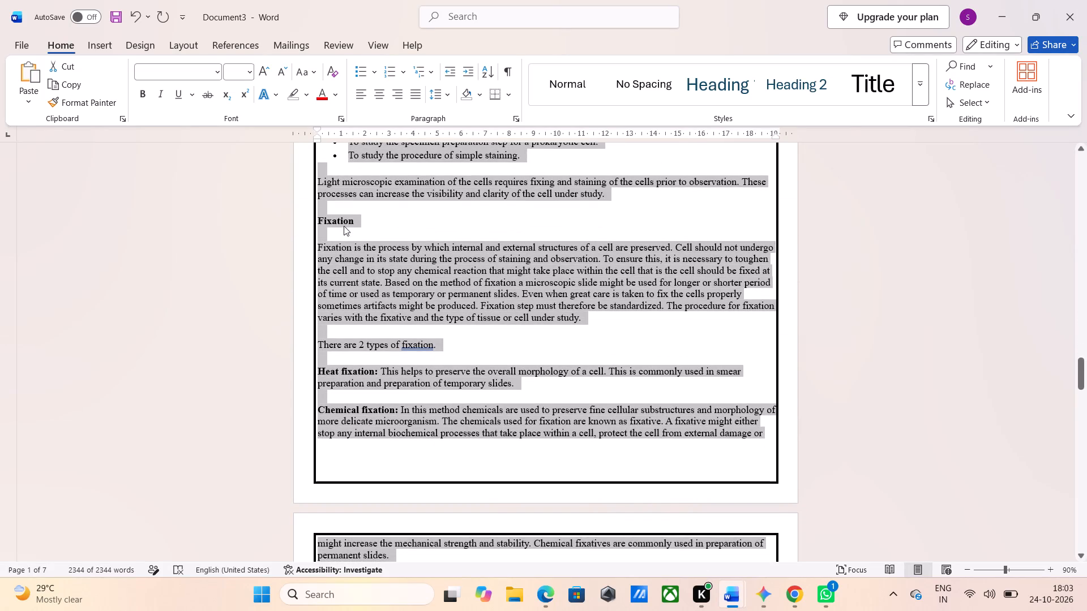
pyautogui.scroll(-5, 344, 226)
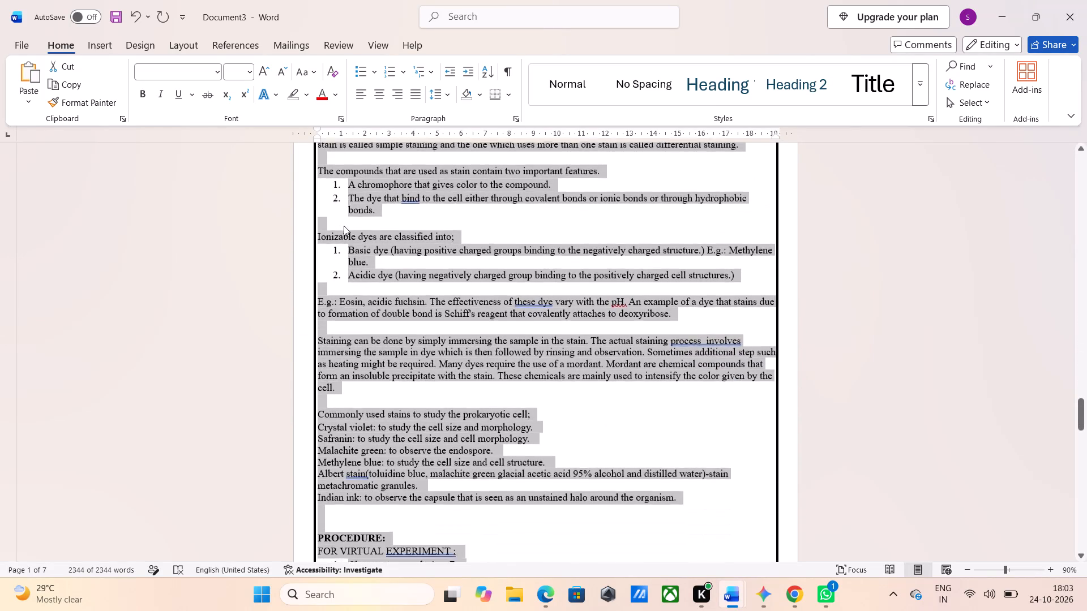
pyautogui.scroll(-1, 344, 226)
pyautogui.scroll(2, 344, 226)
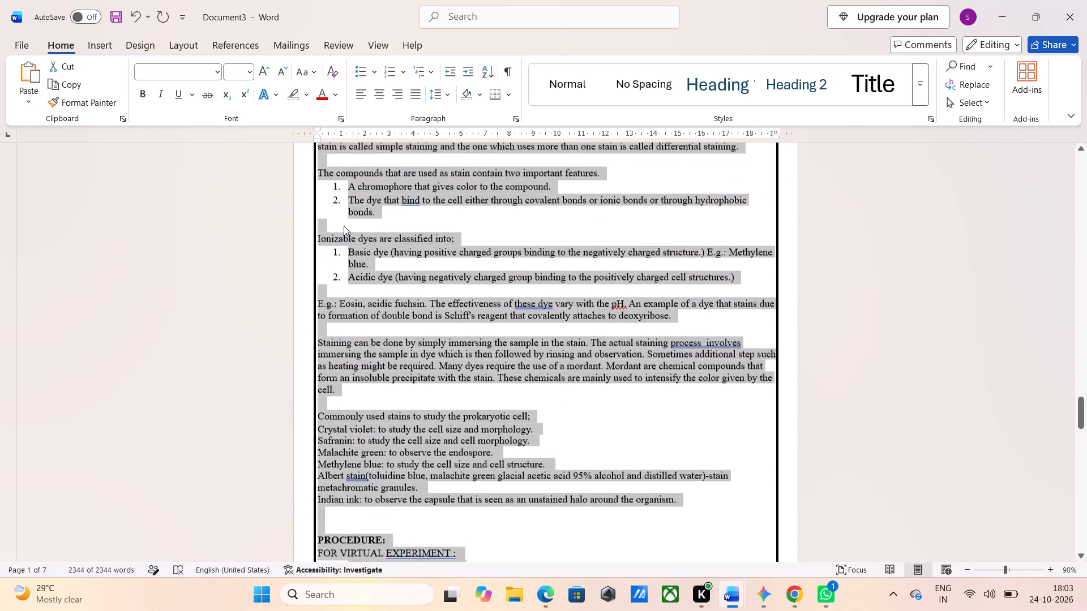
pyautogui.scroll(5, 344, 226)
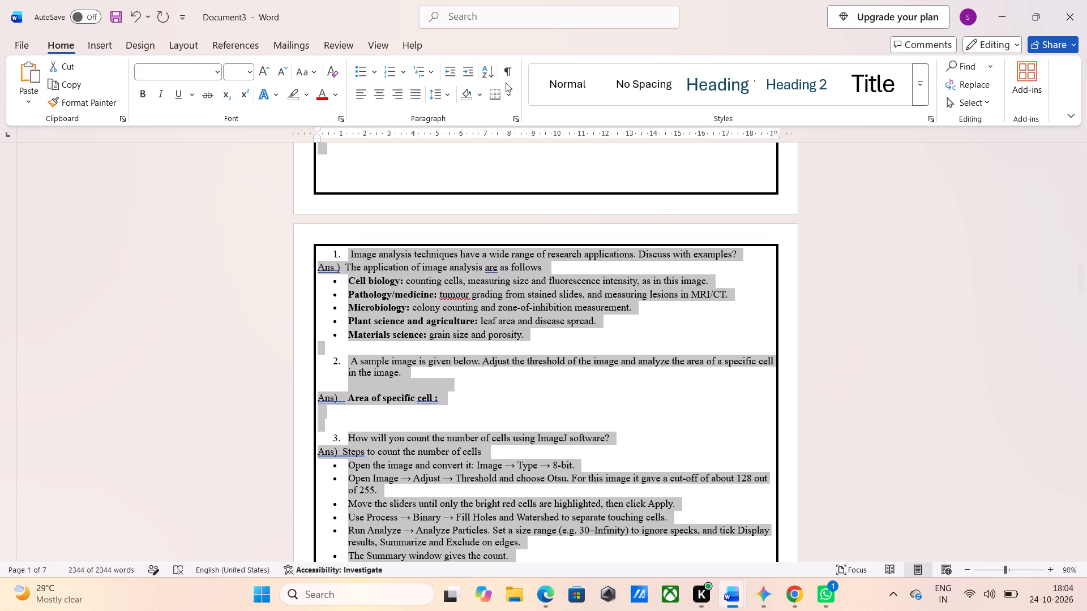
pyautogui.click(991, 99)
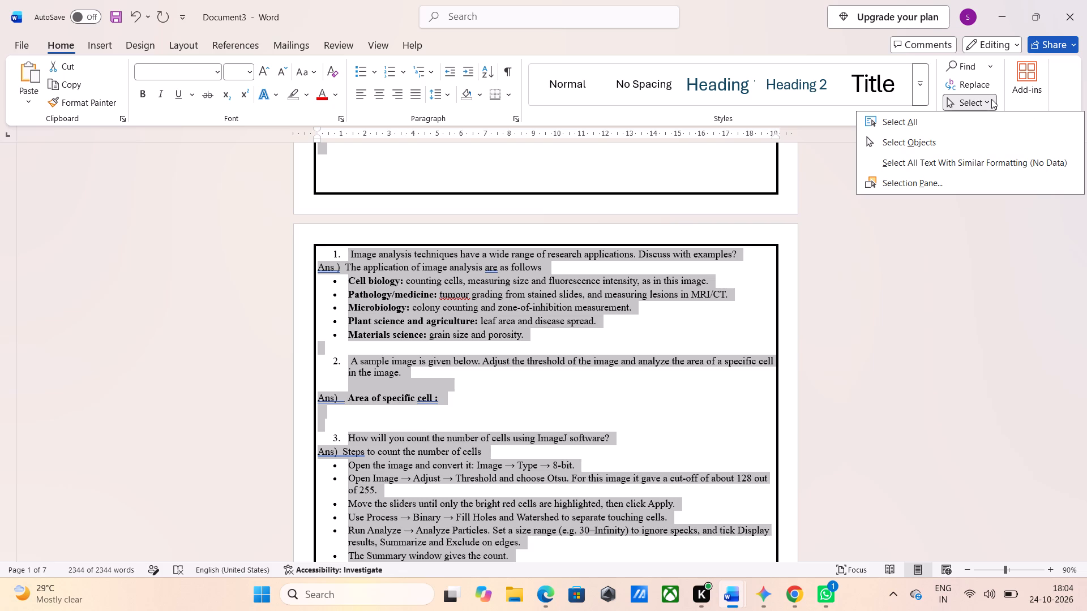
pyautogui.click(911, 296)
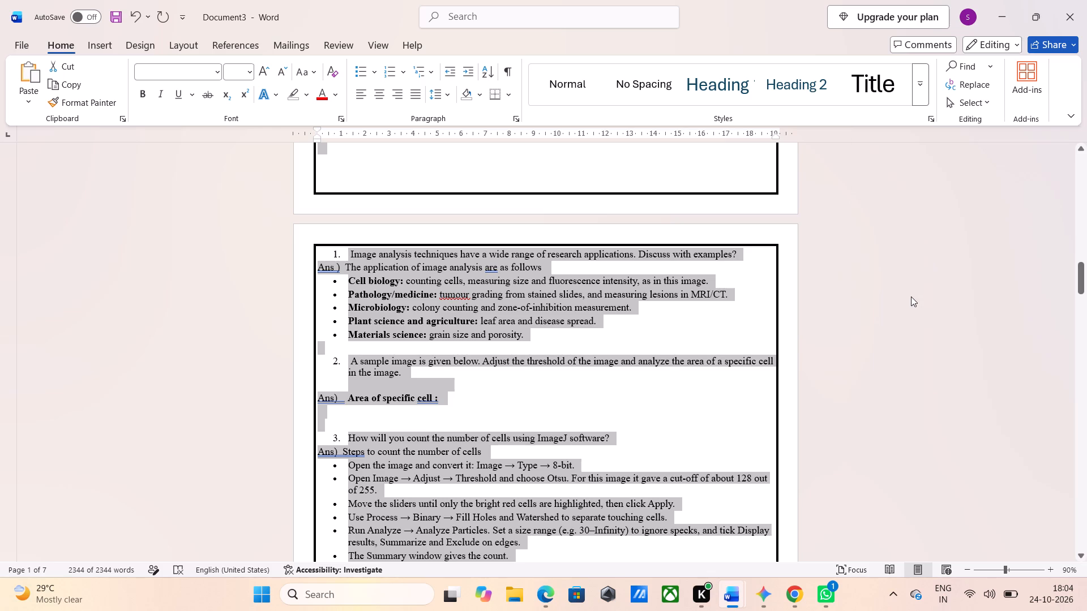
# Replace all double paragraph marks (^p^p) in the document with a single paragraph mark (^p).
pyautogui.click(911, 296)
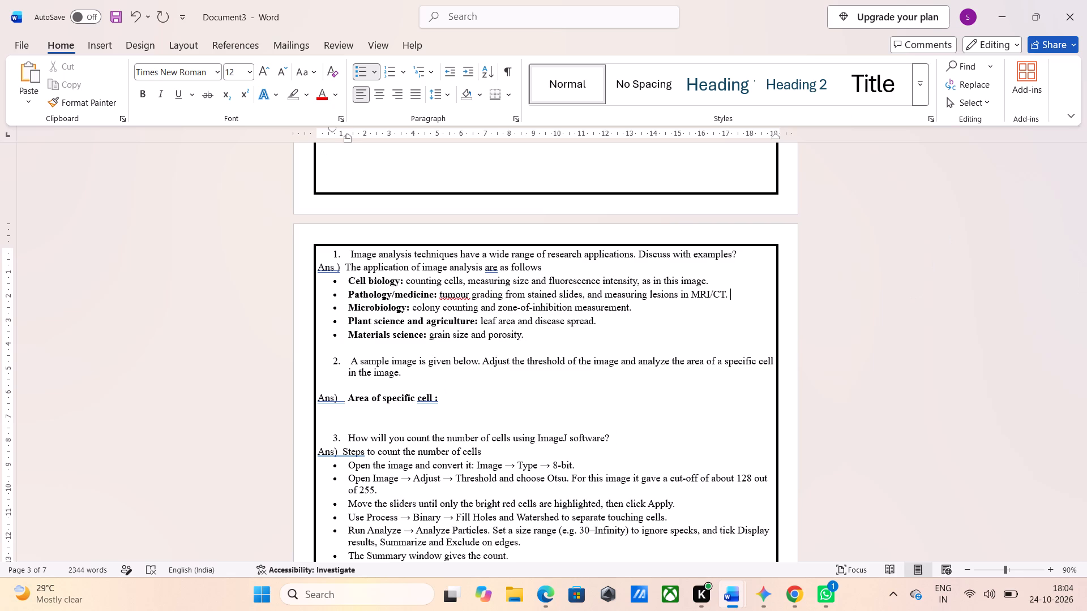
pyautogui.hotkey('ctrl', 'h')
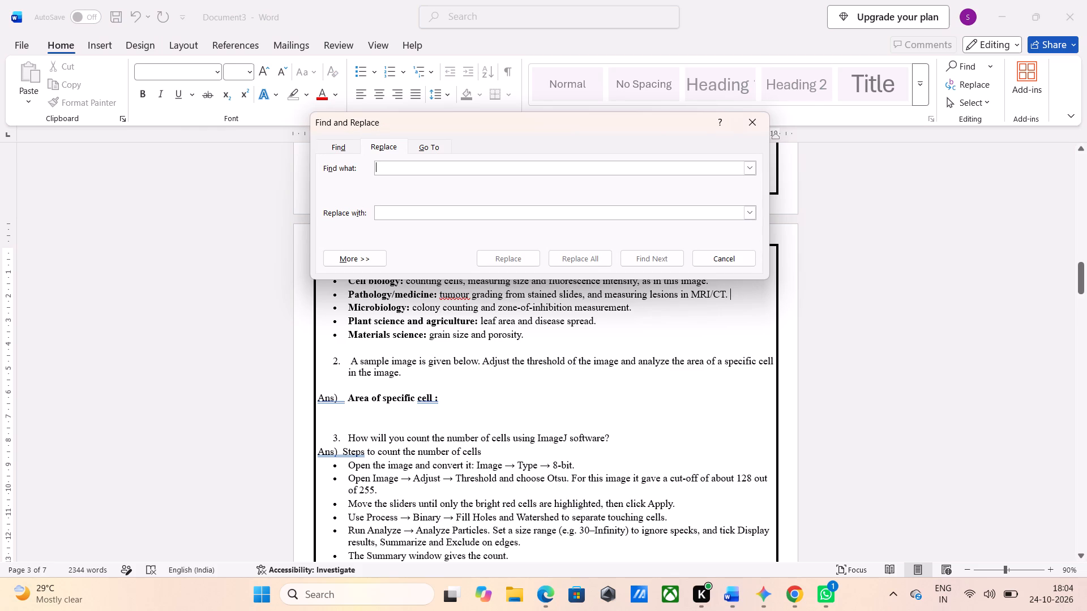
pyautogui.hotkey('shift', '^')
pyautogui.press('p')
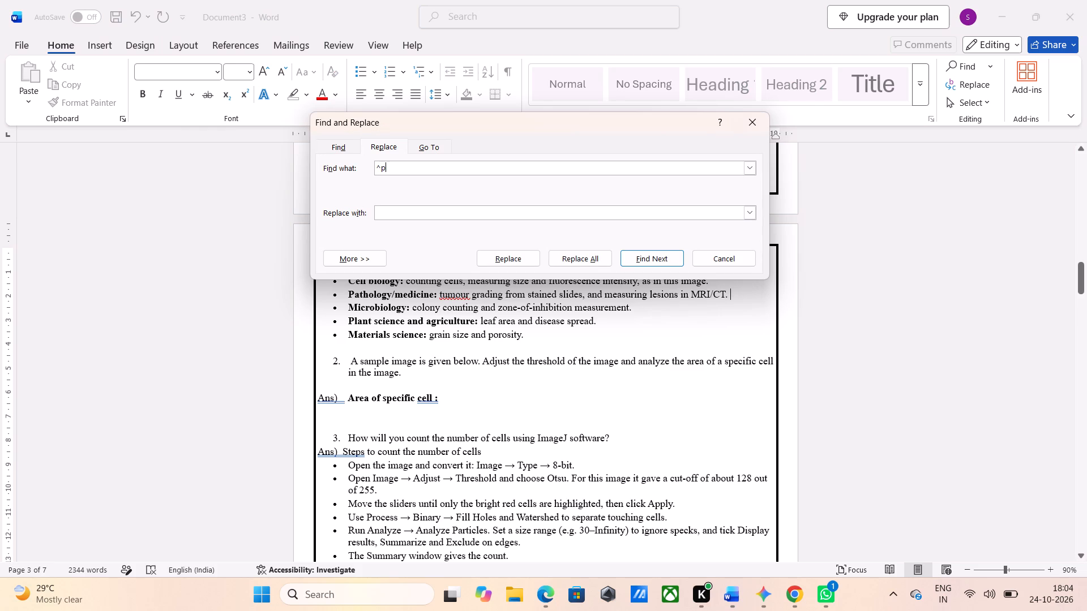
pyautogui.hotkey('shift', '^')
pyautogui.press('p')
pyautogui.click(596, 211)
pyautogui.write('^p')
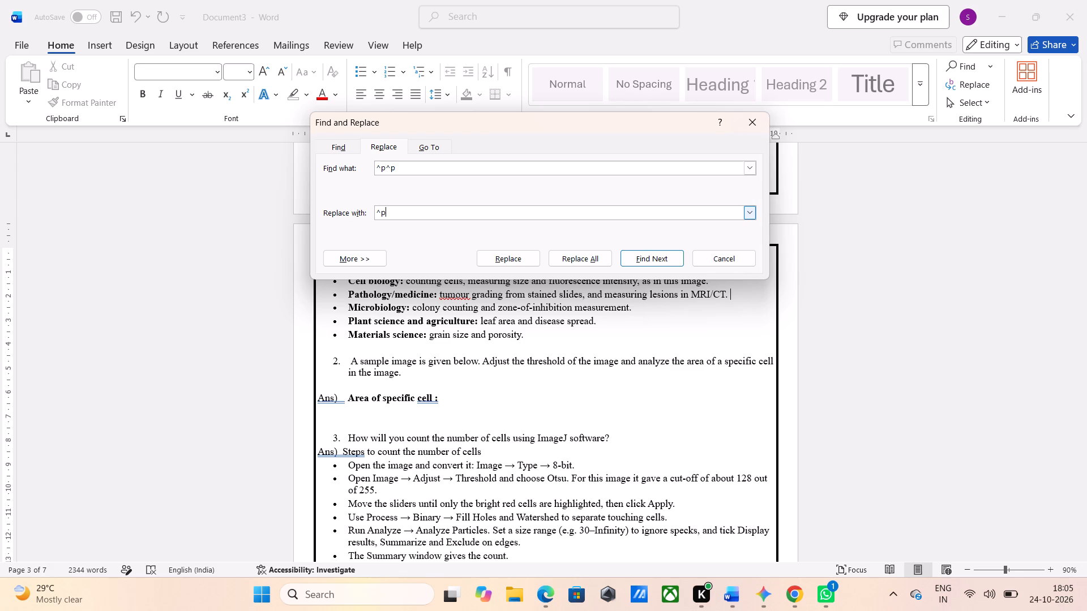
pyautogui.click(594, 262)
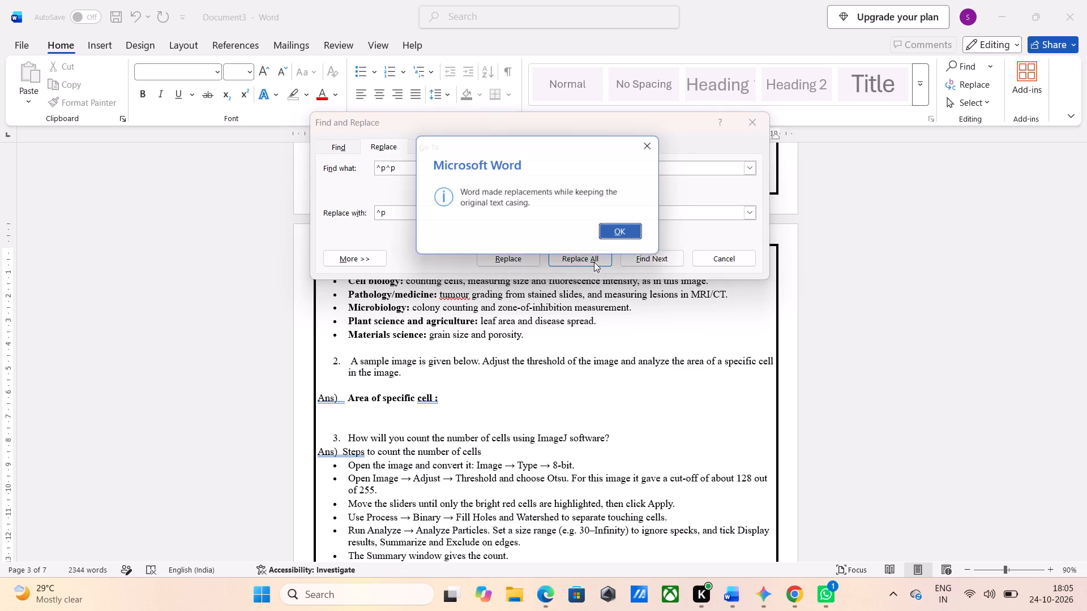
pyautogui.click(626, 227)
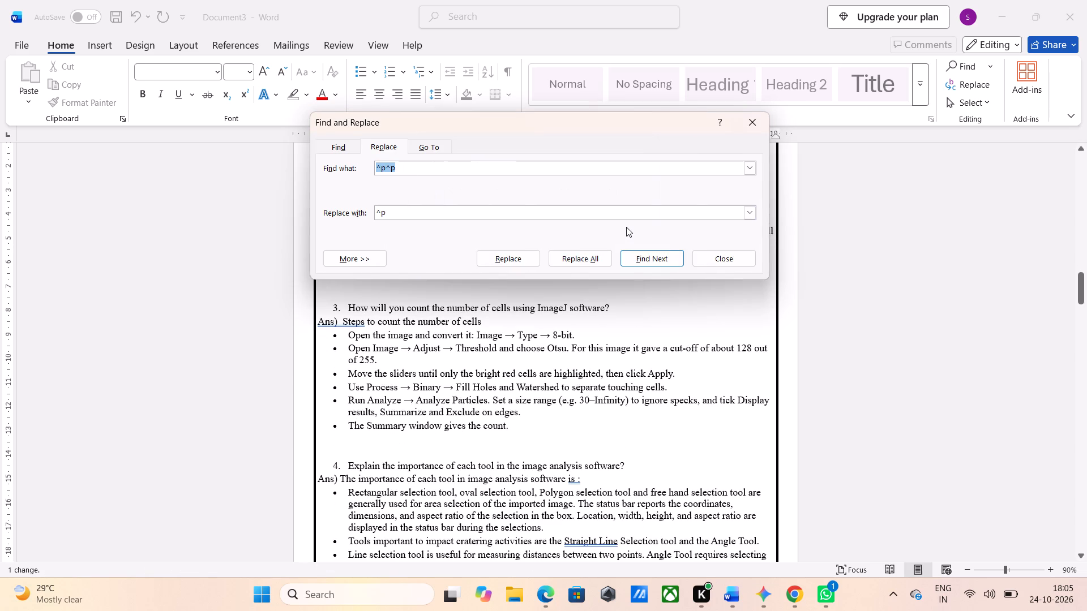
pyautogui.click(753, 115)
# Delete surplus spaces in front of the ImageJ Toolbars caption to bring it beneath the selection tools table.
pyautogui.scroll(3, 660, 259)
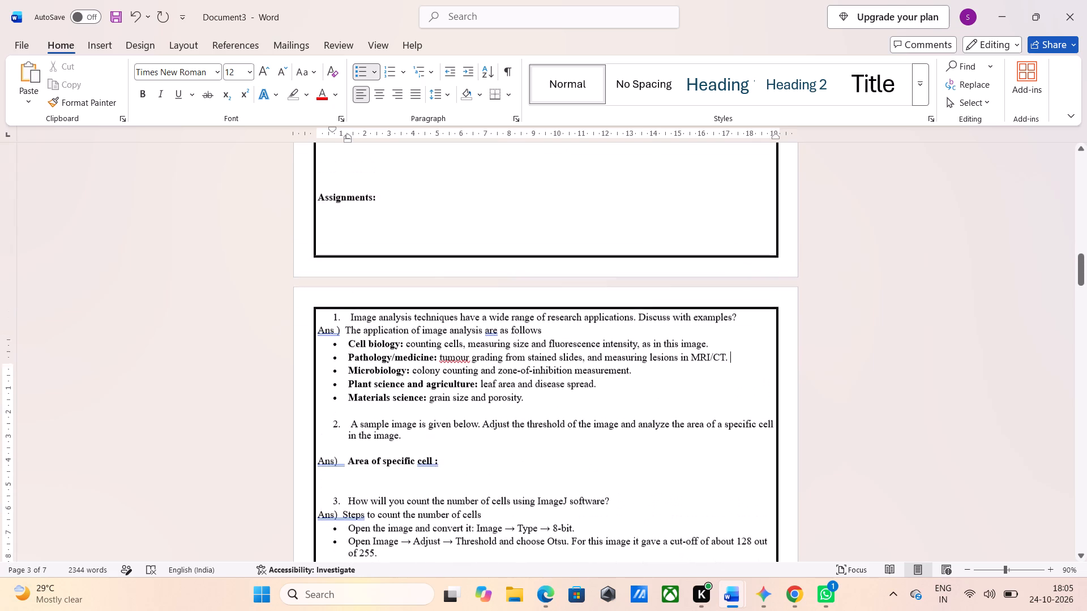
pyautogui.scroll(3, 660, 259)
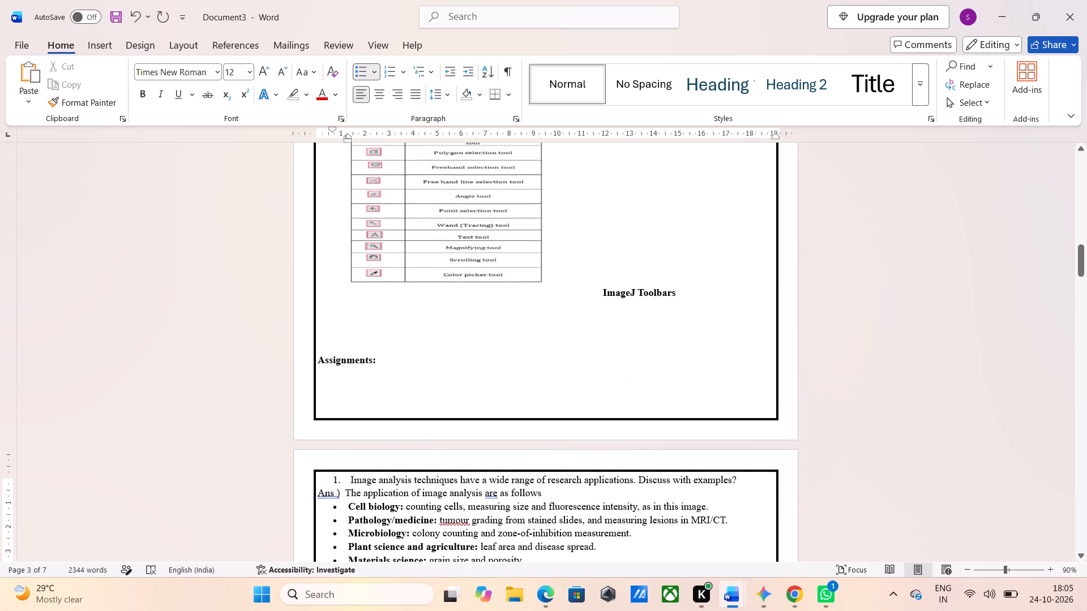
pyautogui.scroll(1, 660, 259)
pyautogui.click(602, 308)
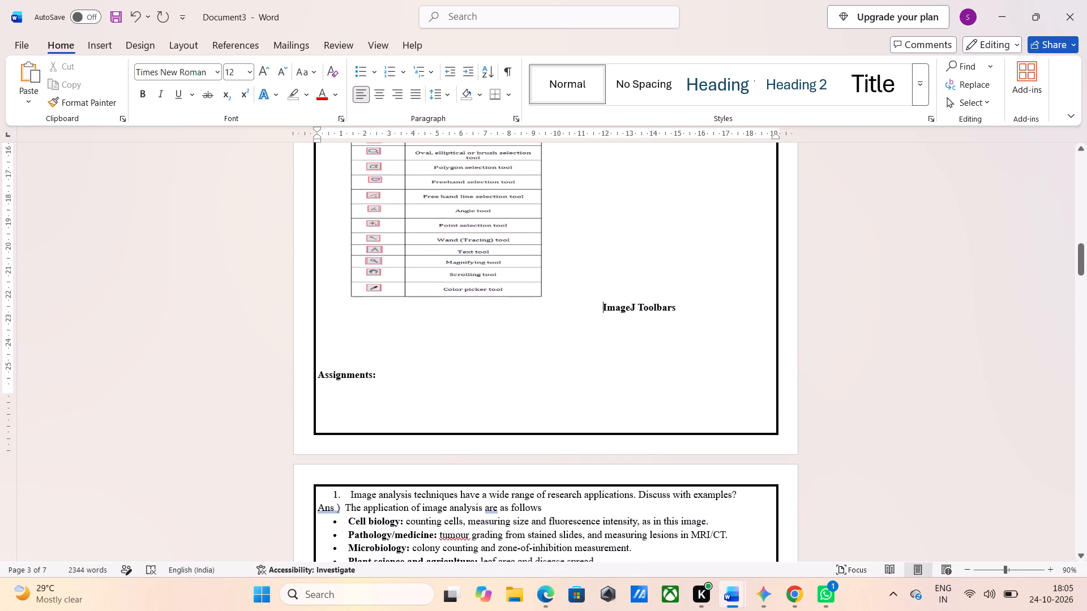
pyautogui.press('BackSpace')
pyautogui.press('BackSpace')
pyautogui.press('BackSpace')
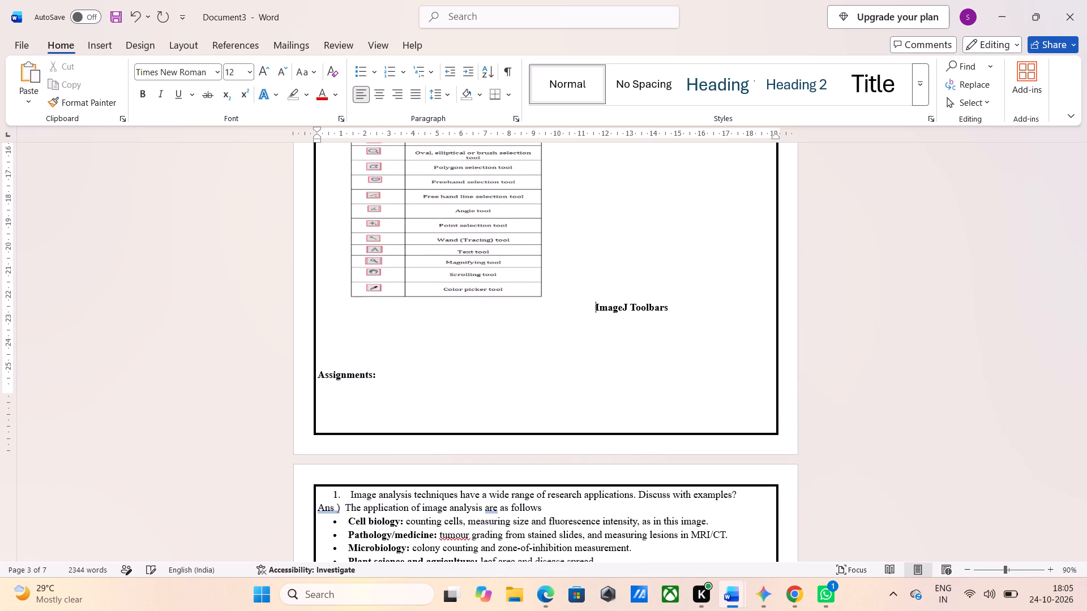
pyautogui.press('BackSpace')
pyautogui.press('BackSpace')
pyautogui.press('BackSpace')
pyautogui.press('BackSpace')
pyautogui.press('BackSpace')
pyautogui.press('BackSpace')
pyautogui.press('BackSpace')
pyautogui.press('BackSpace')
pyautogui.press('BackSpace')
pyautogui.press('BackSpace')
pyautogui.press('BackSpace')
pyautogui.press('BackSpace')
pyautogui.press('BackSpace')
pyautogui.press('BackSpace')
pyautogui.press('BackSpace')
pyautogui.press('BackSpace')
pyautogui.press('BackSpace')
pyautogui.press('BackSpace')
pyautogui.press('BackSpace')
pyautogui.press('BackSpace')
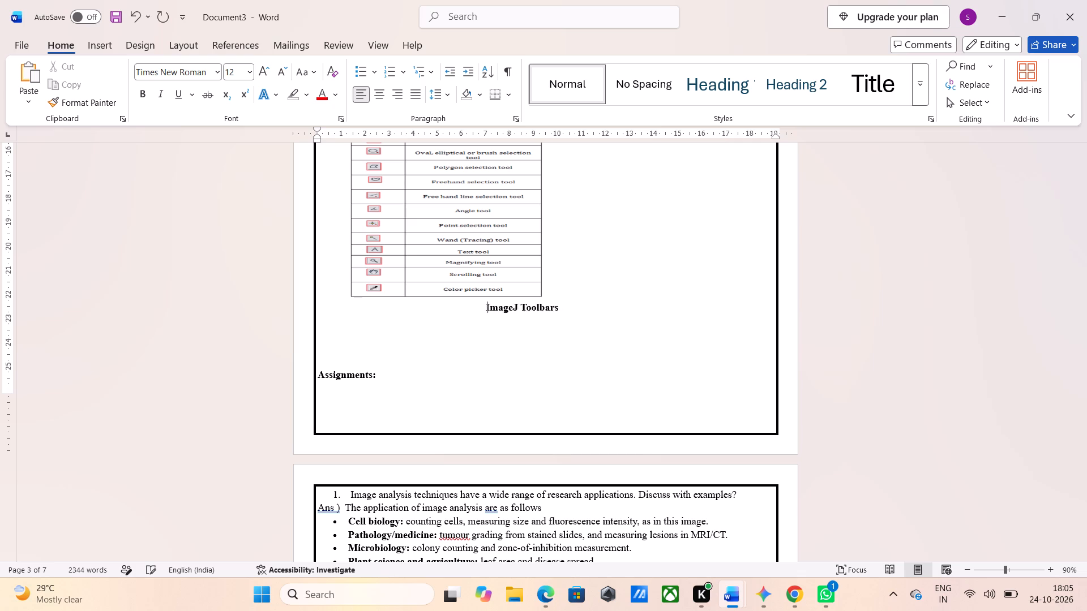
pyautogui.press('BackSpace')
# Delete the blank lines directly below the Menu Bar and File headings on the first page.
pyautogui.scroll(6, 596, 330)
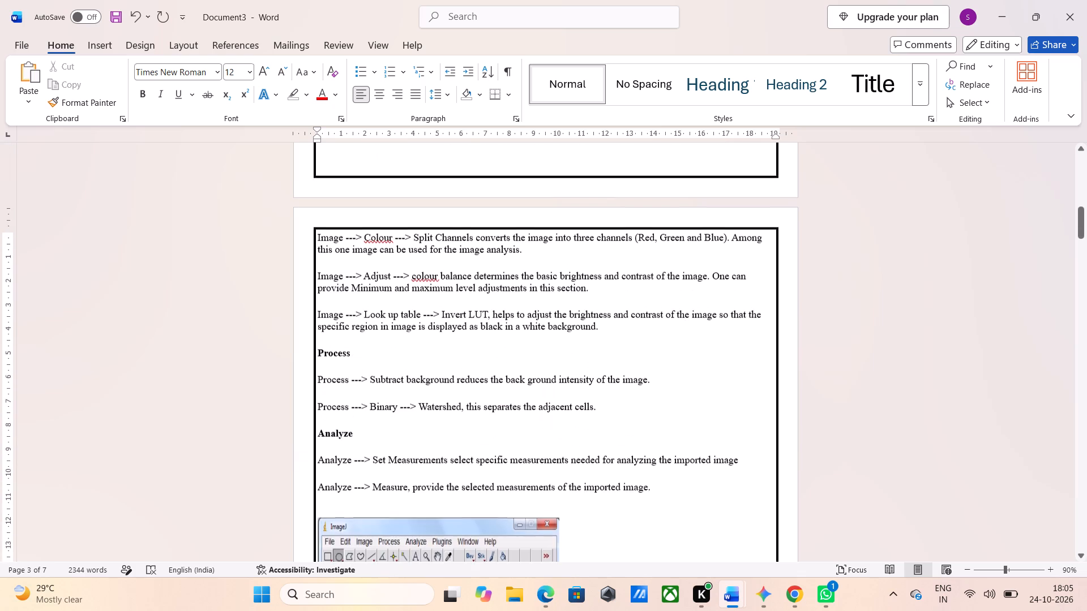
pyautogui.scroll(4, 596, 330)
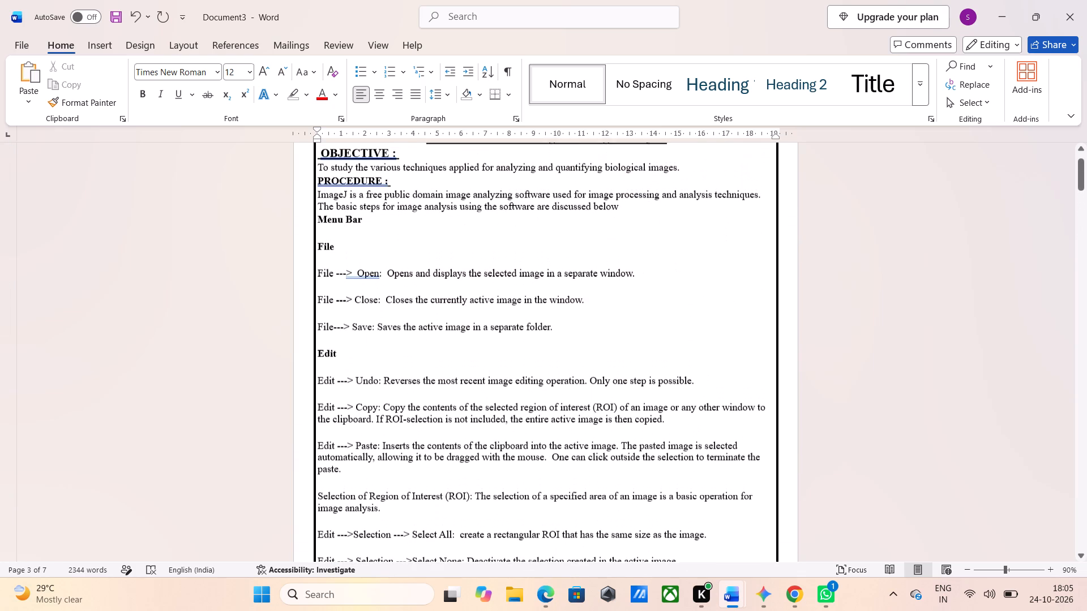
pyautogui.scroll(1, 596, 330)
pyautogui.click(352, 250)
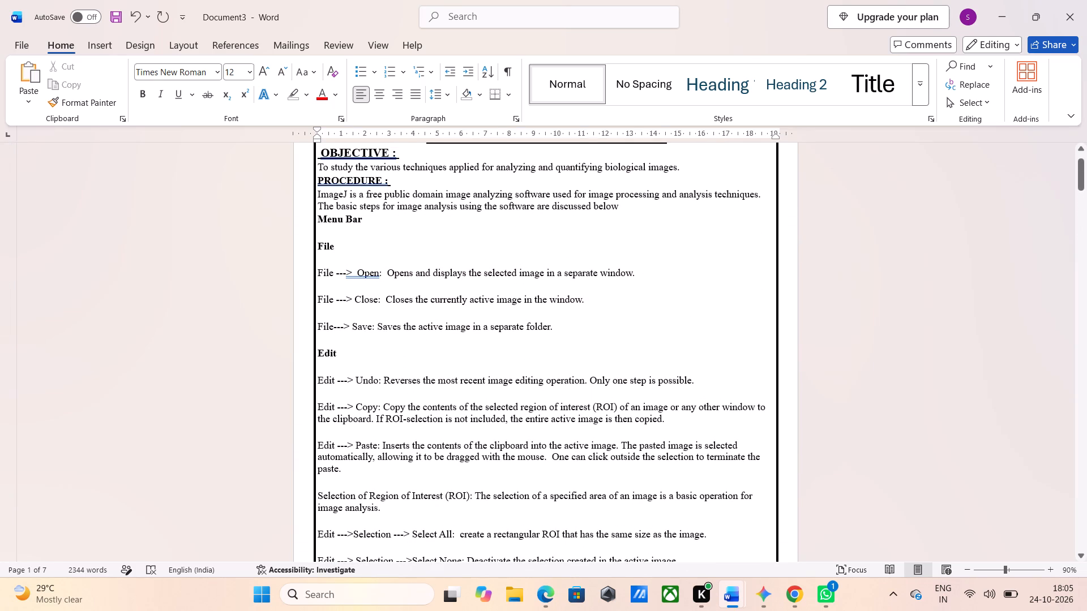
pyautogui.click(337, 261)
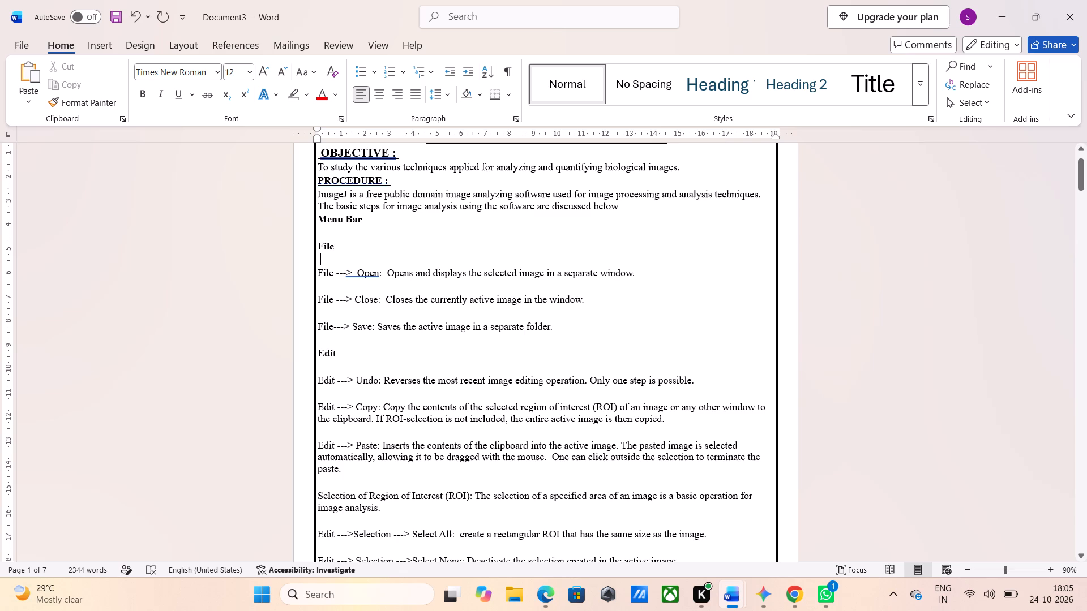
pyautogui.click(325, 231)
pyautogui.press('BackSpace')
pyautogui.press('BackSpace')
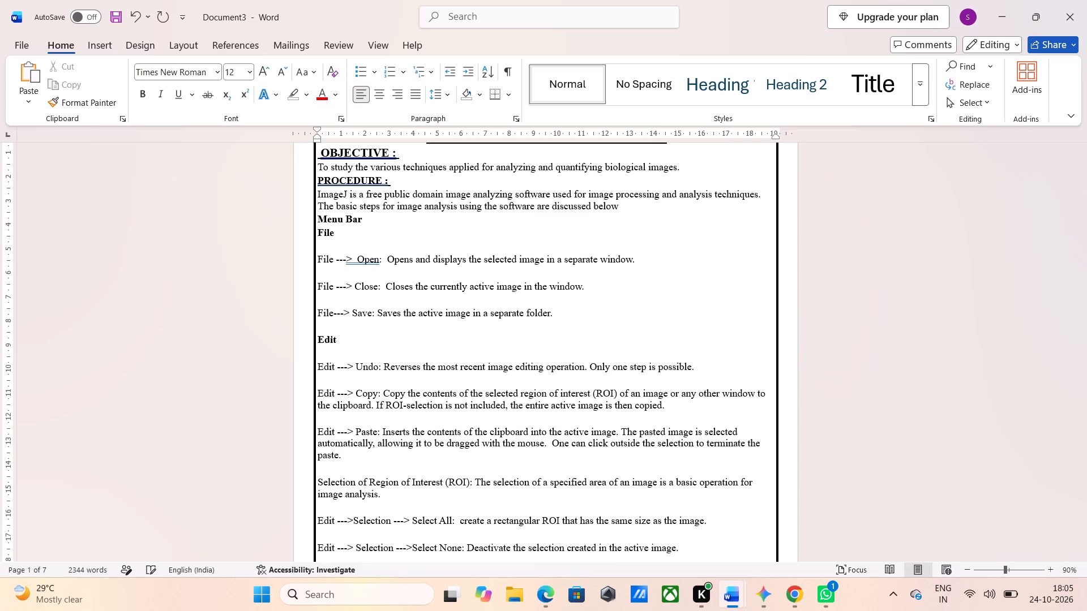
pyautogui.click(322, 243)
pyautogui.press('BackSpace')
pyautogui.press('BackSpace')
# Delete the blank lines separating the File Open, Close and Save entries.
pyautogui.press('Down')
pyautogui.press('Down')
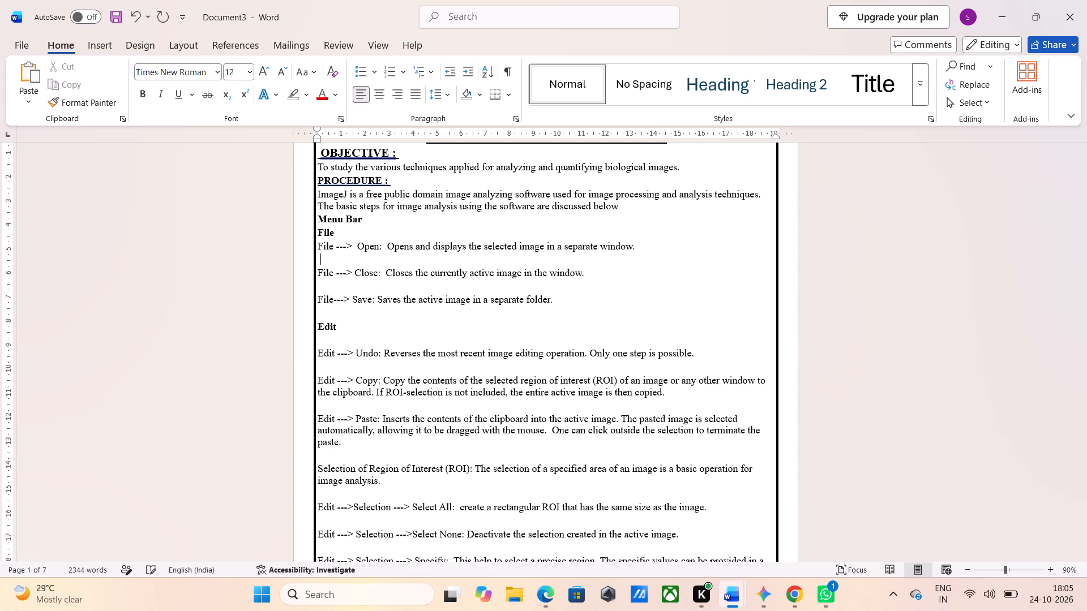
pyautogui.press('BackSpace')
pyautogui.press('BackSpace')
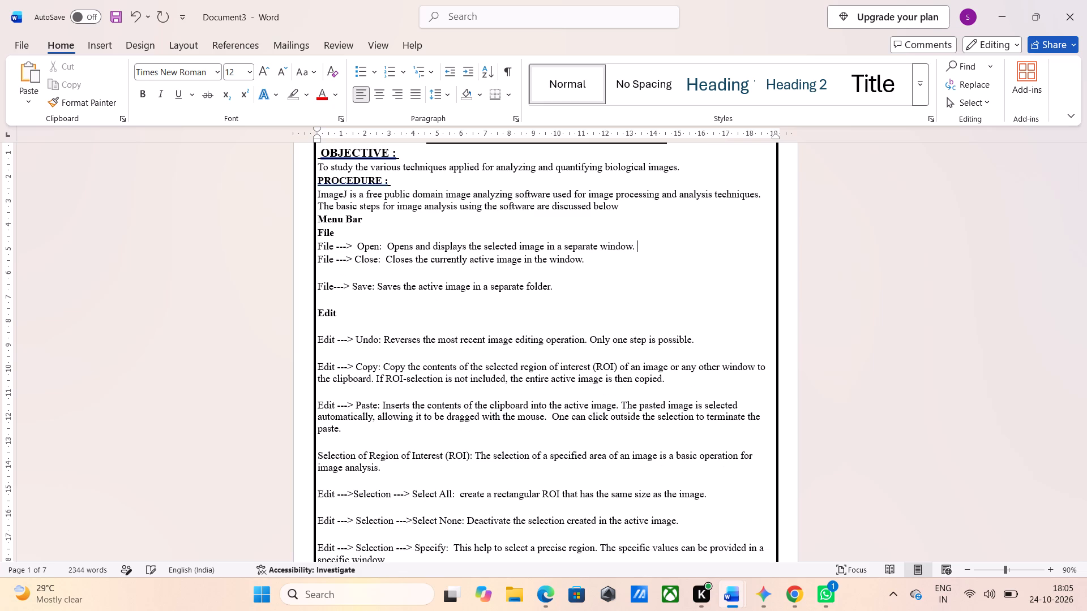
pyautogui.press('Down')
pyautogui.press('Down')
pyautogui.press('BackSpace')
pyautogui.press('BackSpace')
# Delete the blank lines directly above and below the Edit heading on the first page.
pyautogui.press('Down')
pyautogui.press('Down')
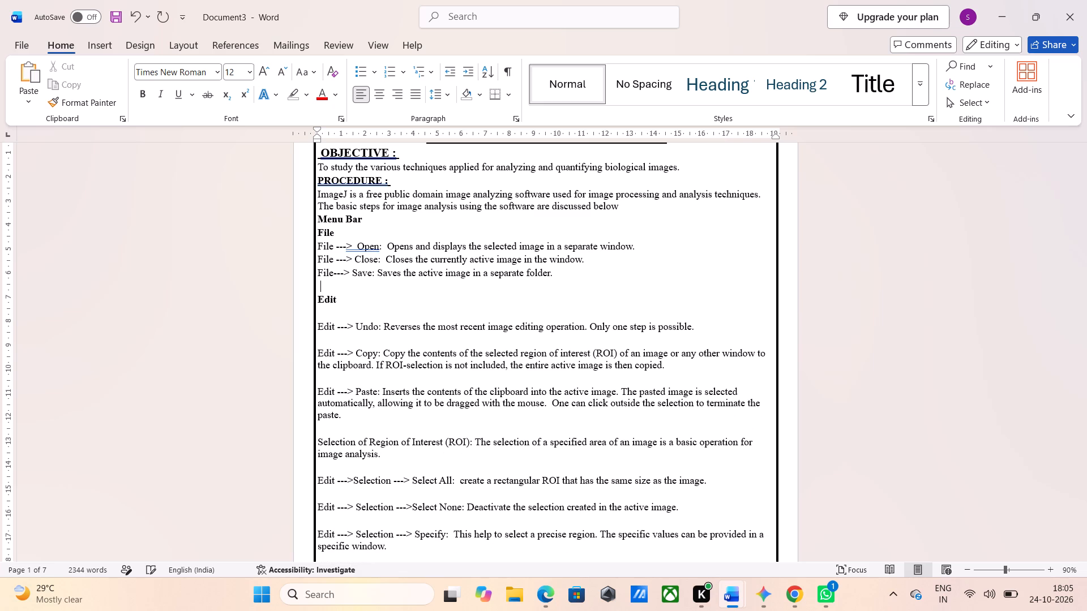
pyautogui.press('\\')
pyautogui.press('BackSpace')
pyautogui.press('BackSpace')
pyautogui.press('BackSpace')
pyautogui.press('Down')
pyautogui.press('Down')
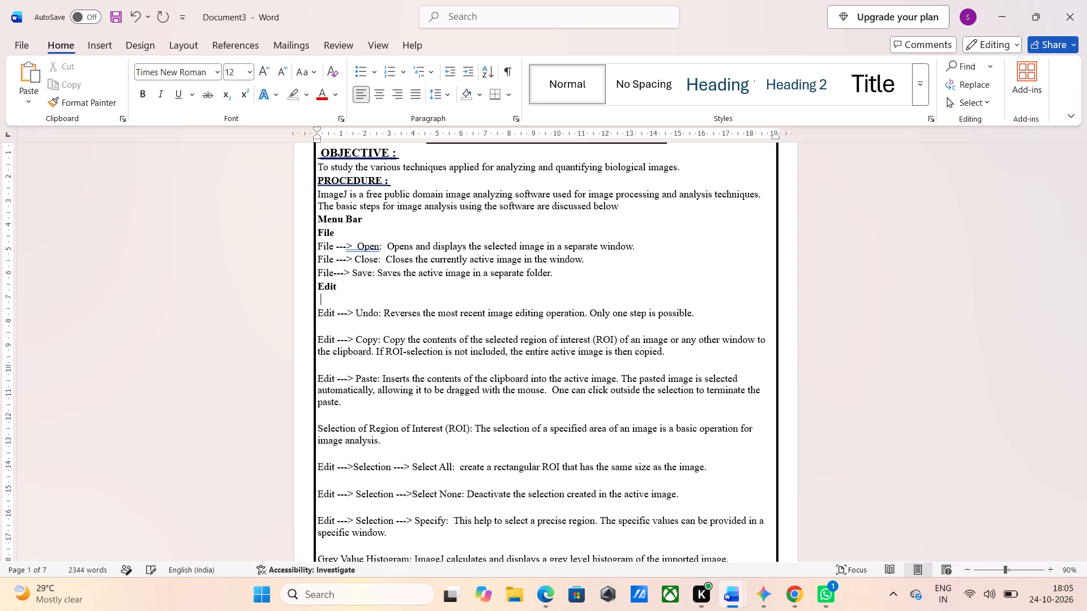
pyautogui.press('BackSpace')
pyautogui.press('BackSpace')
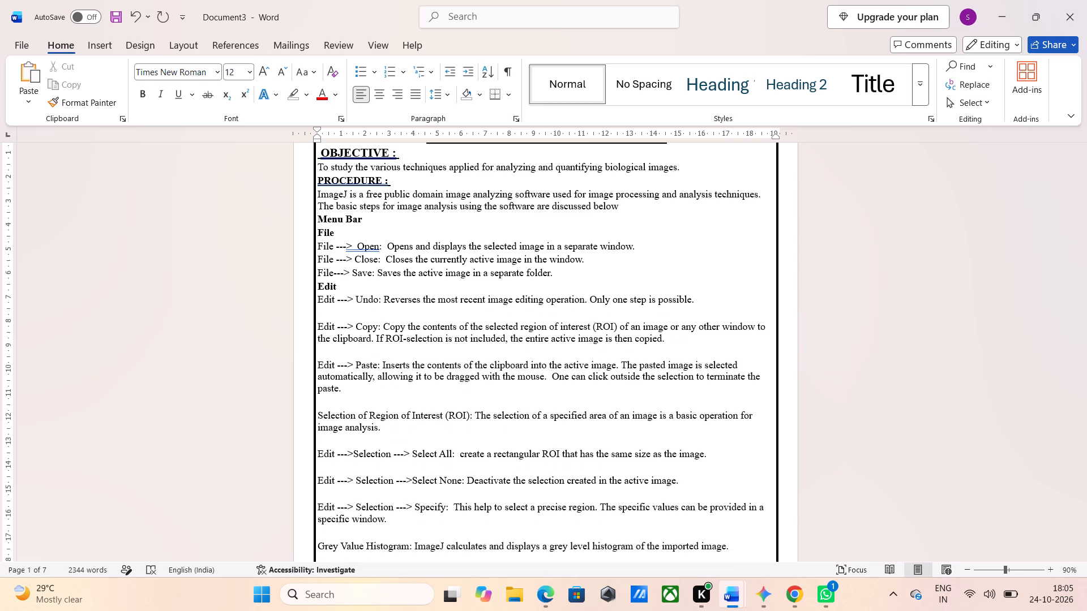
# Delete the blank lines separating the Edit Undo, Copy and Paste entries and the Selection of Region of Interest paragraph.
pyautogui.press('Down')
pyautogui.press('Down')
pyautogui.press('BackSpace')
pyautogui.press('BackSpace')
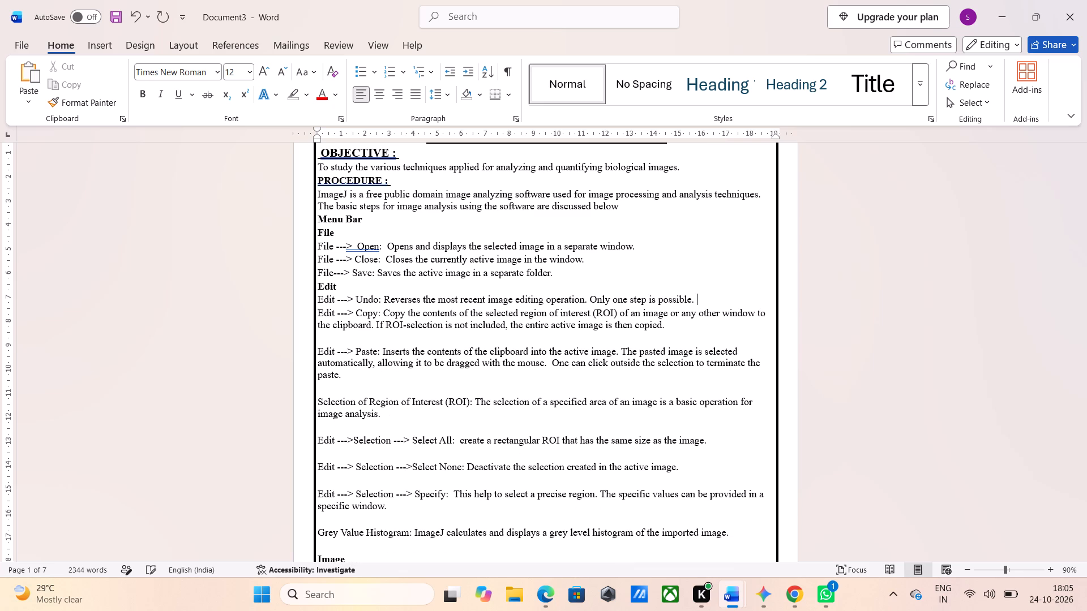
pyautogui.press('Down')
pyautogui.press('Down')
pyautogui.press('Down')
pyautogui.press('BackSpace')
pyautogui.press('BackSpace')
pyautogui.press('Down')
pyautogui.press('Down')
pyautogui.press('Down')
pyautogui.press('Down')
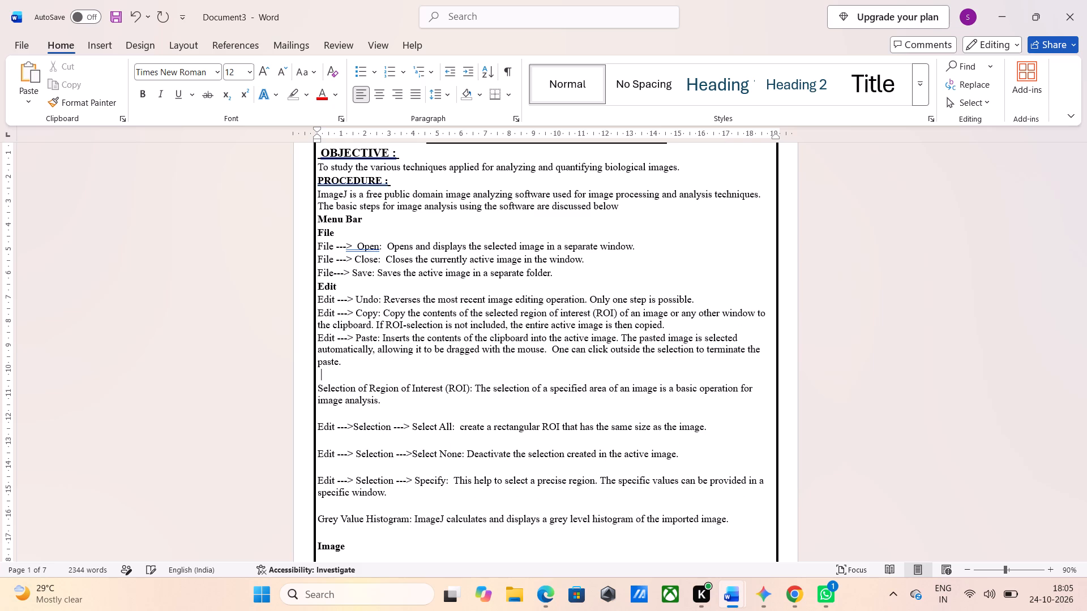
pyautogui.press('BackSpace')
pyautogui.press('BackSpace')
# Delete the blank lines between the Region of Interest paragraph and the Select All, Select None and Specify entries.
pyautogui.press('Down')
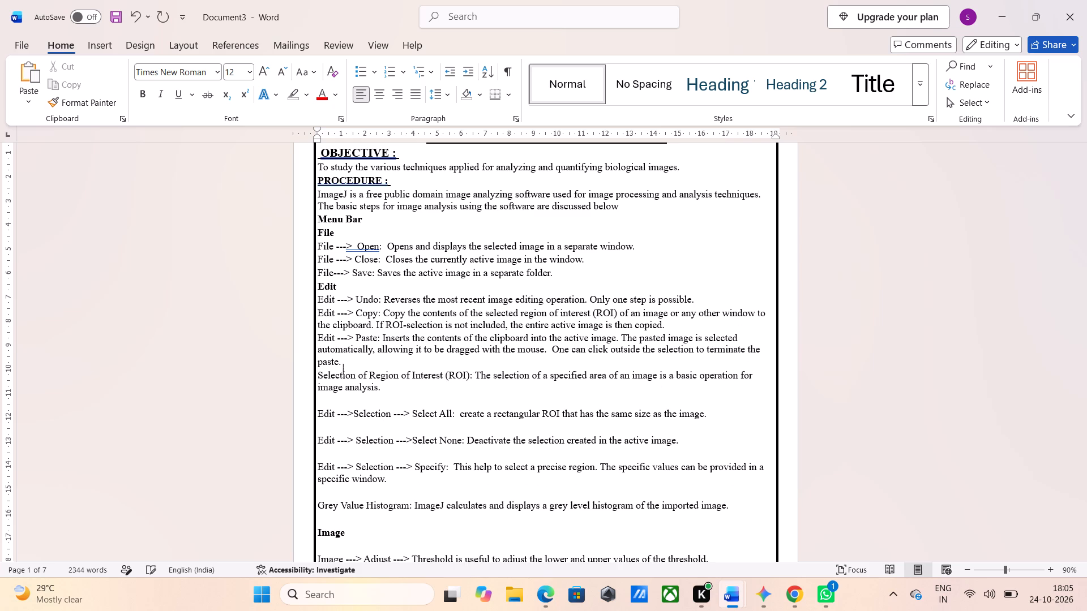
pyautogui.press('Down')
pyautogui.press('Down')
pyautogui.press('BackSpace')
pyautogui.press('BackSpace')
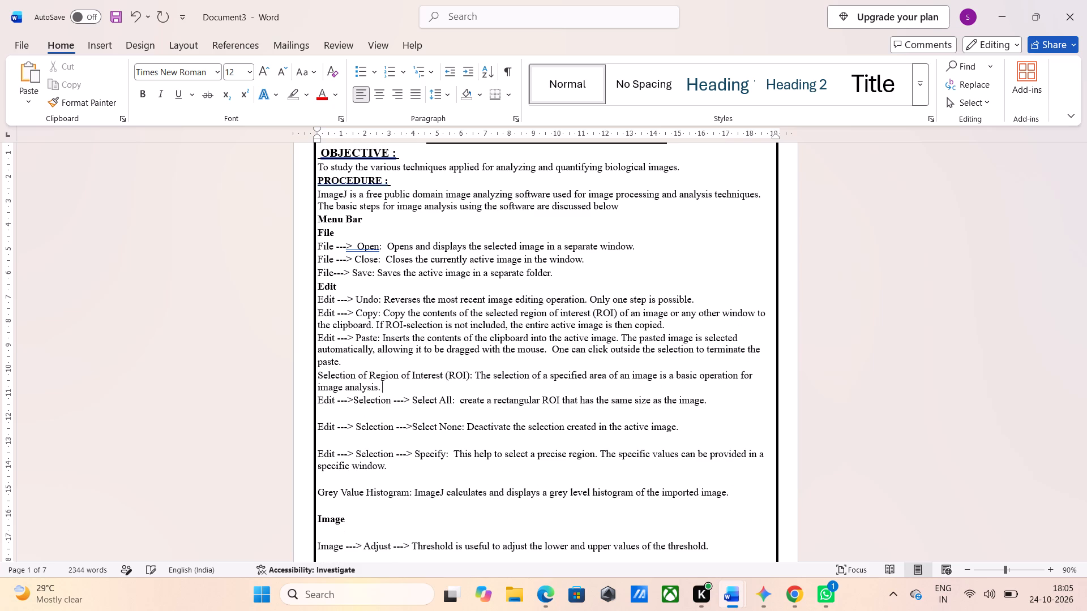
pyautogui.press('Down')
pyautogui.press('Down')
pyautogui.press('BackSpace')
pyautogui.press('BackSpace')
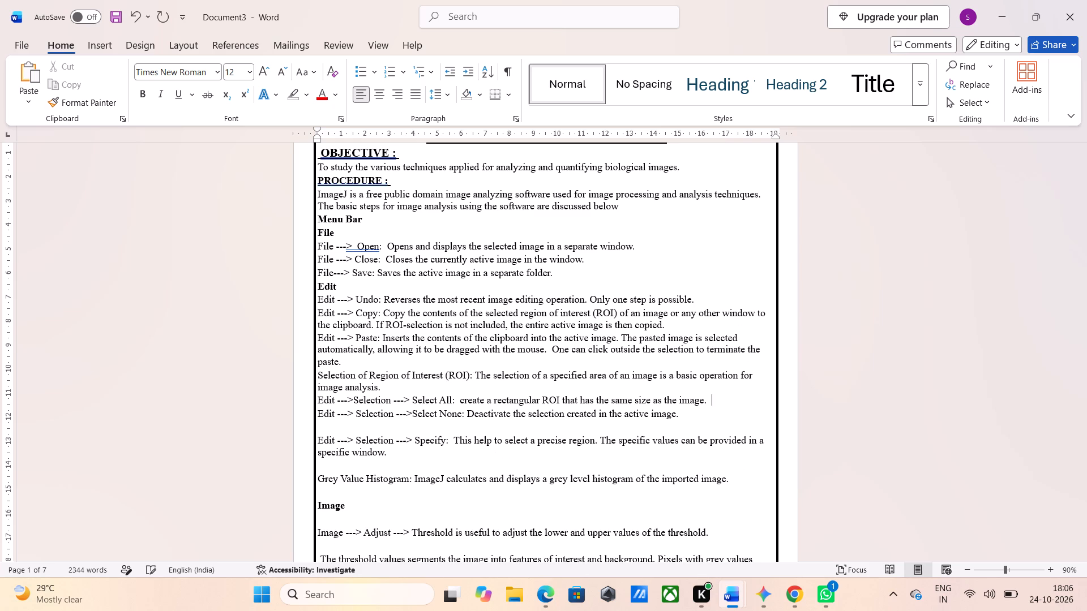
pyautogui.press('Down')
pyautogui.press('Down')
pyautogui.press('BackSpace')
pyautogui.press('BackSpace')
# Delete the blank lines above and below the Grey Value Histogram line and directly under the Image heading.
pyautogui.press('Down')
pyautogui.press('Down')
pyautogui.press('Down')
pyautogui.press('BackSpace')
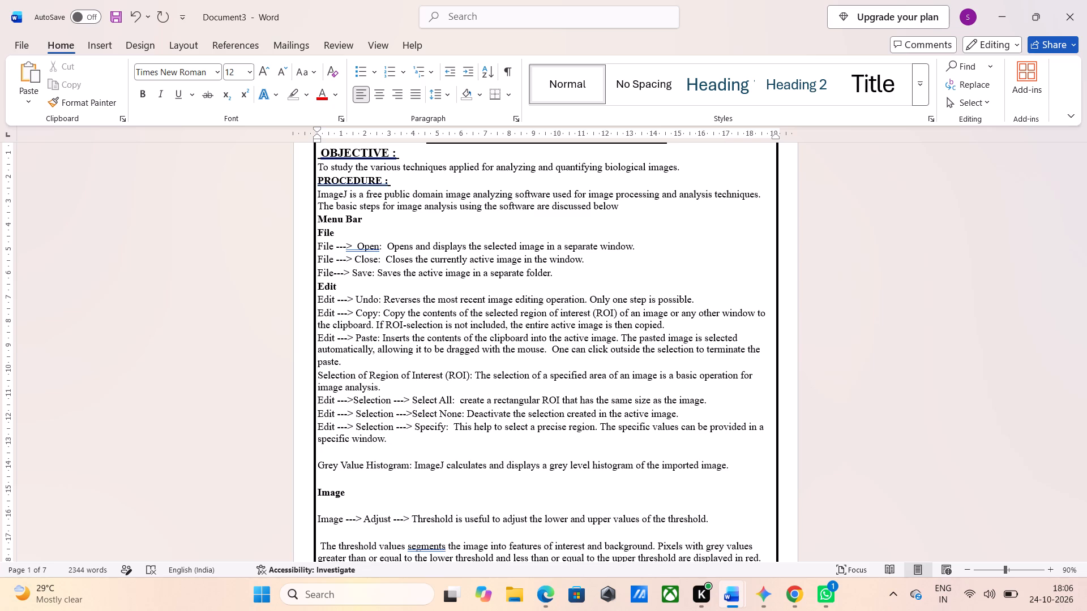
pyautogui.press('BackSpace')
pyautogui.press('Down')
pyautogui.press('Down')
pyautogui.press('BackSpace')
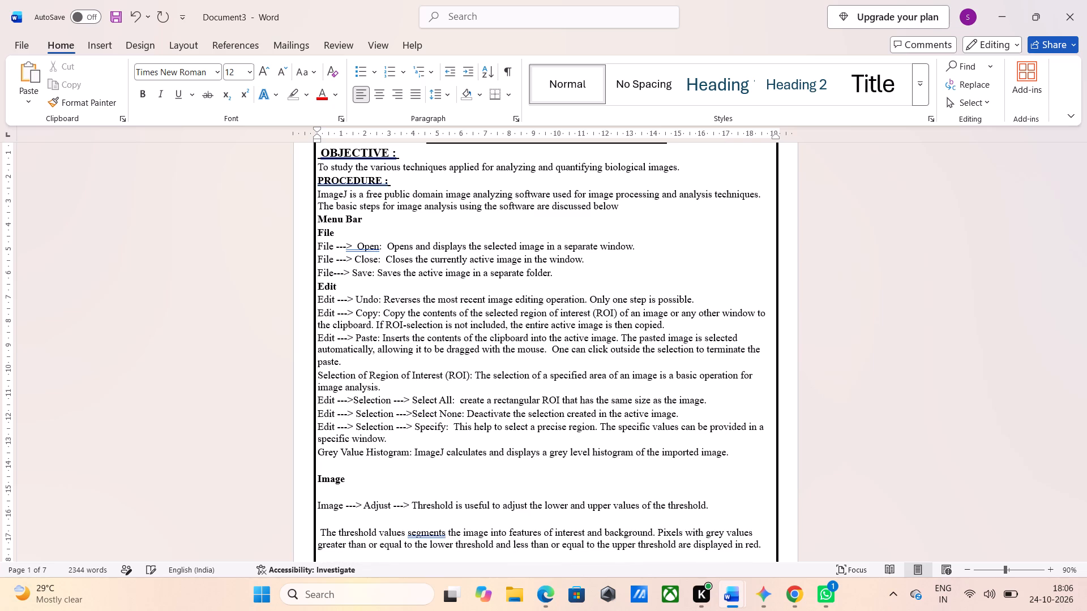
pyautogui.press('BackSpace')
pyautogui.press('Down')
pyautogui.press('Down')
pyautogui.press('BackSpace')
pyautogui.press('BackSpace')
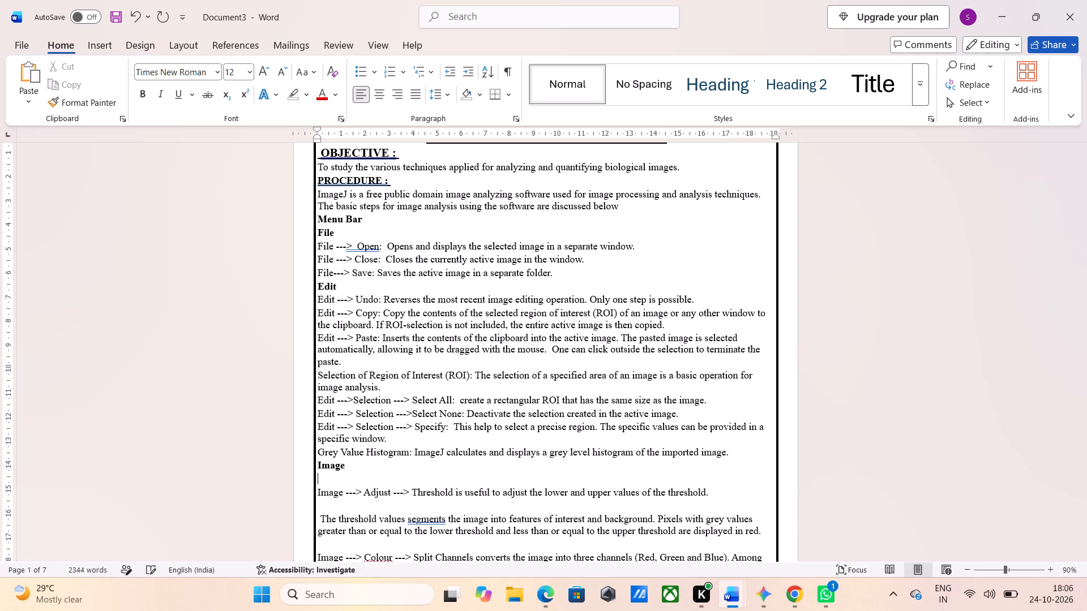
# Delete the blank lines separating the Image Threshold entry, the threshold values paragraph, and the Split Channels and colour balance entries.
pyautogui.press('Down')
pyautogui.press('Down')
pyautogui.press('BackSpace')
pyautogui.press('BackSpace')
pyautogui.press('Down')
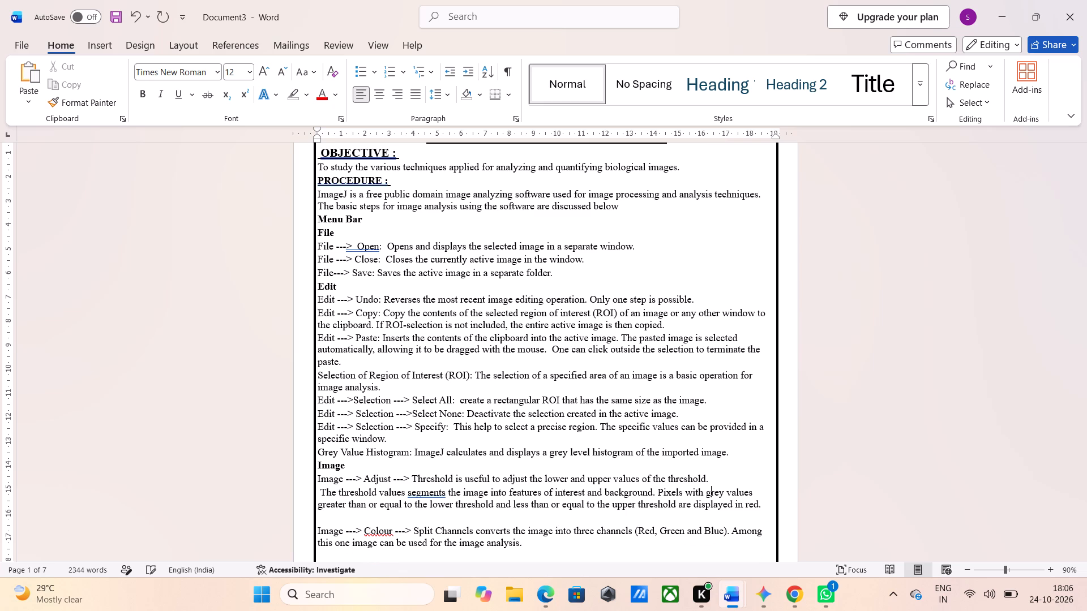
pyautogui.press('Down')
pyautogui.press('Down')
pyautogui.press('BackSpace')
pyautogui.press('BackSpace')
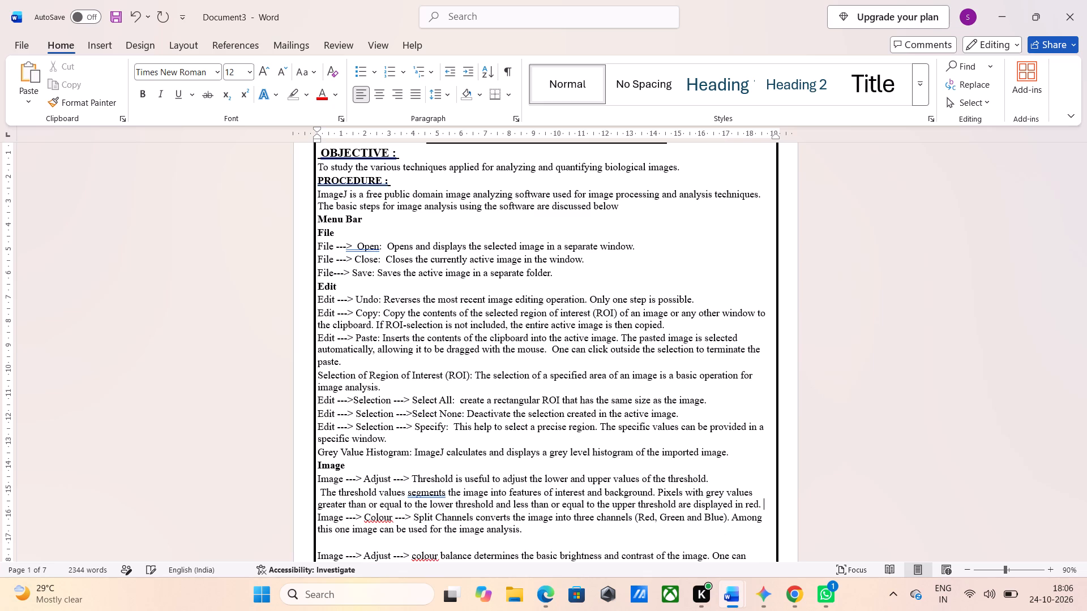
pyautogui.press('Down')
pyautogui.press('Down')
pyautogui.press('Down')
pyautogui.press('BackSpace')
pyautogui.press('BackSpace')
# Delete the blank lines above and below the Image Look up table entry, closing the gap to the Process heading.
pyautogui.scroll(-2, 322, 243)
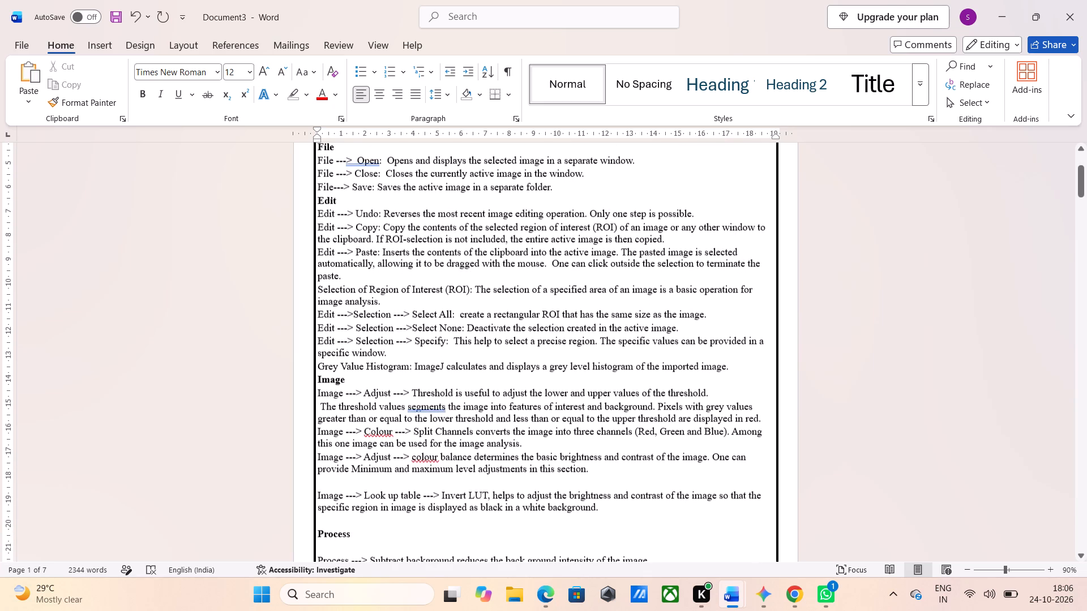
pyautogui.press('Down')
pyautogui.press('Down')
pyautogui.press('Down')
pyautogui.press('BackSpace')
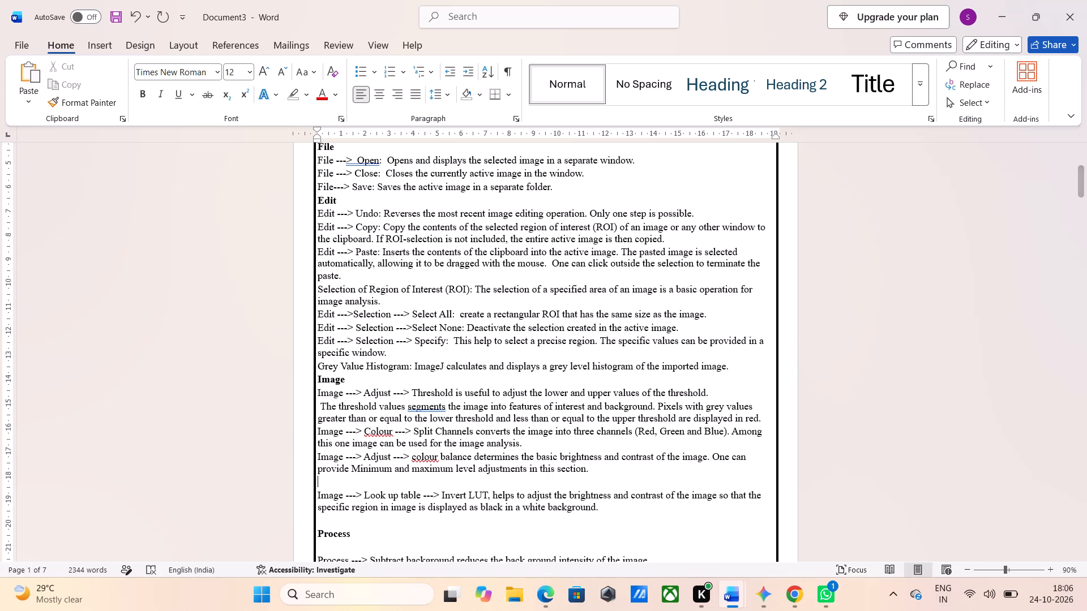
pyautogui.press('BackSpace')
pyautogui.press('Down')
pyautogui.press('Down')
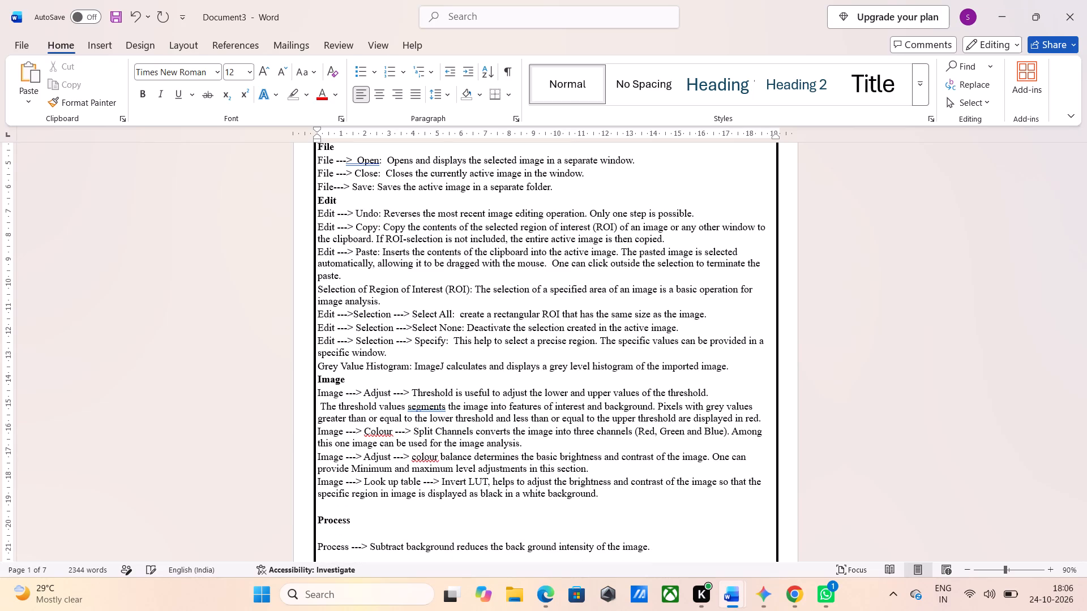
pyautogui.press('Down')
pyautogui.press('BackSpace')
pyautogui.press('BackSpace')
# Delete the blank lines under the Process heading, between its two entries, and above the Analyze heading.
pyautogui.press('Down')
pyautogui.press('Down')
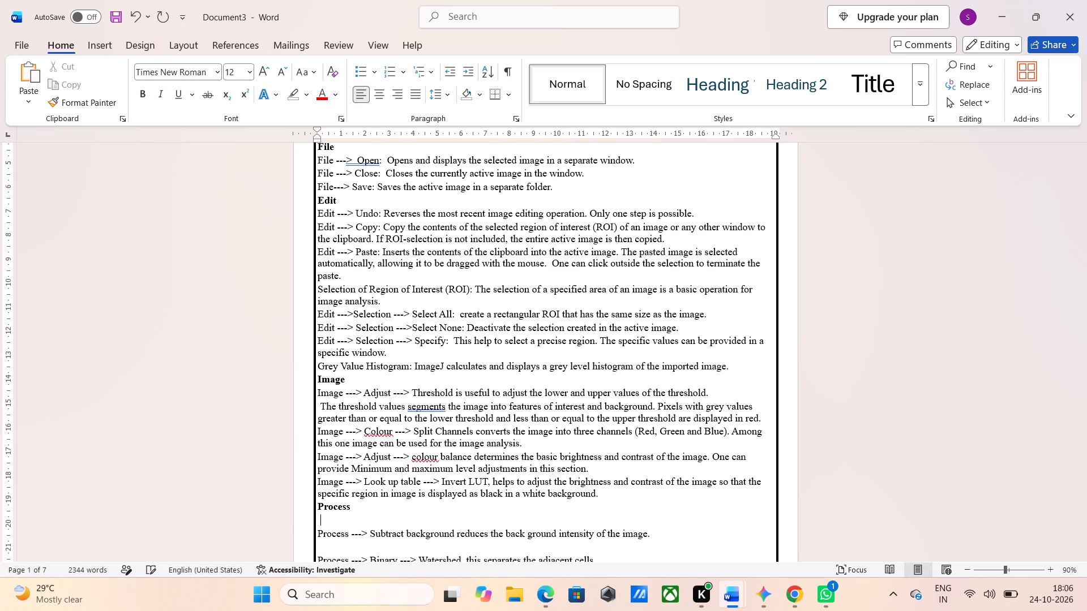
pyautogui.press('BackSpace')
pyautogui.press('BackSpace')
pyautogui.press('Down')
pyautogui.press('Down')
pyautogui.press('BackSpace')
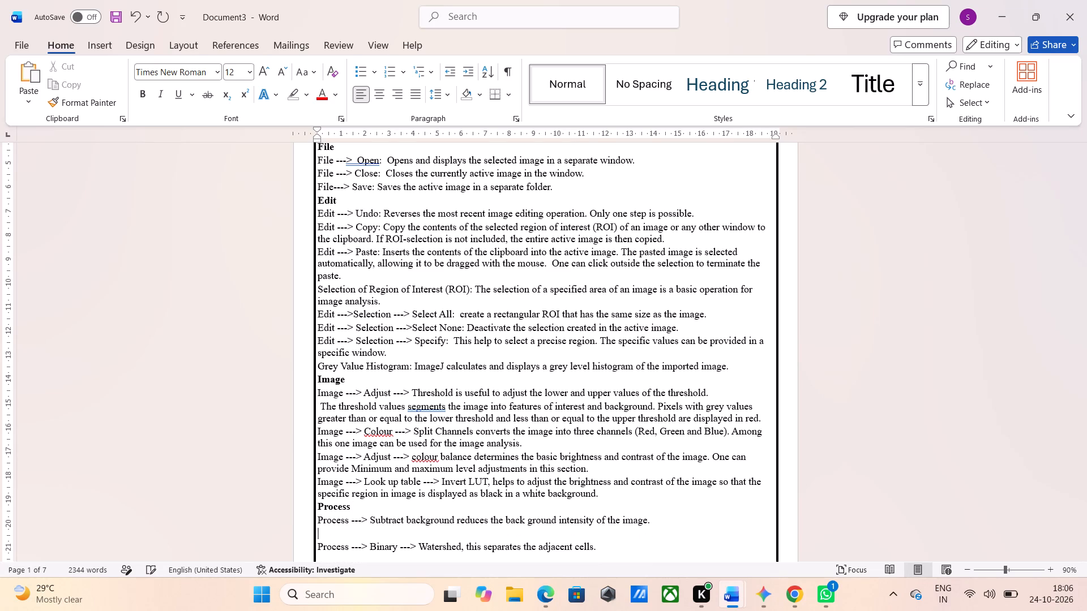
pyautogui.press('BackSpace')
pyautogui.press('Down')
pyautogui.press('Down')
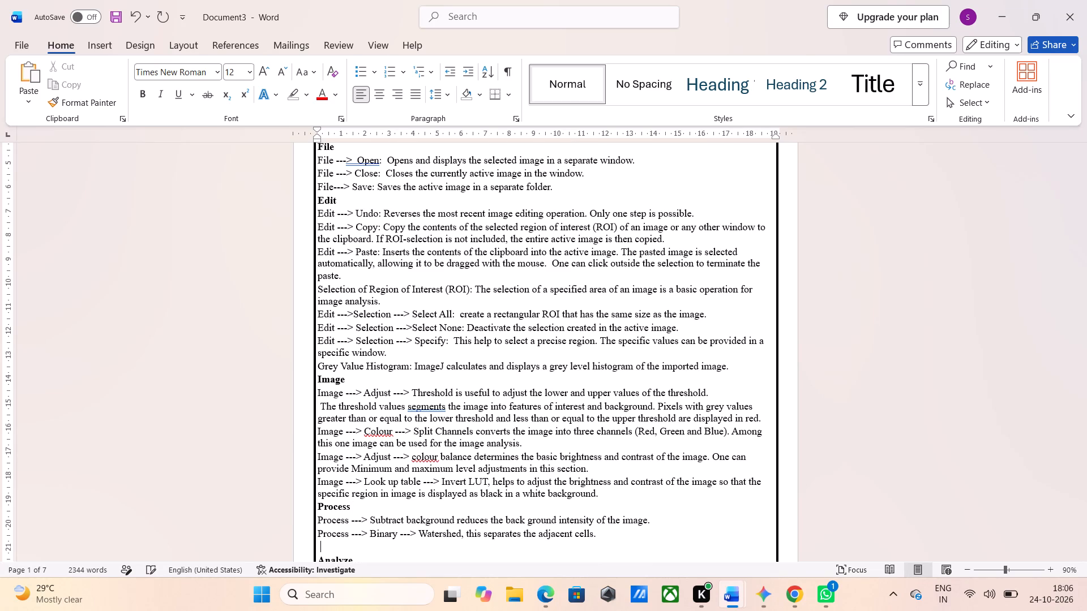
pyautogui.press('BackSpace')
pyautogui.press('BackSpace')
# Delete the blank lines under the Analyze heading and between the Set Measurements and Measure entries.
pyautogui.scroll(-2, 322, 243)
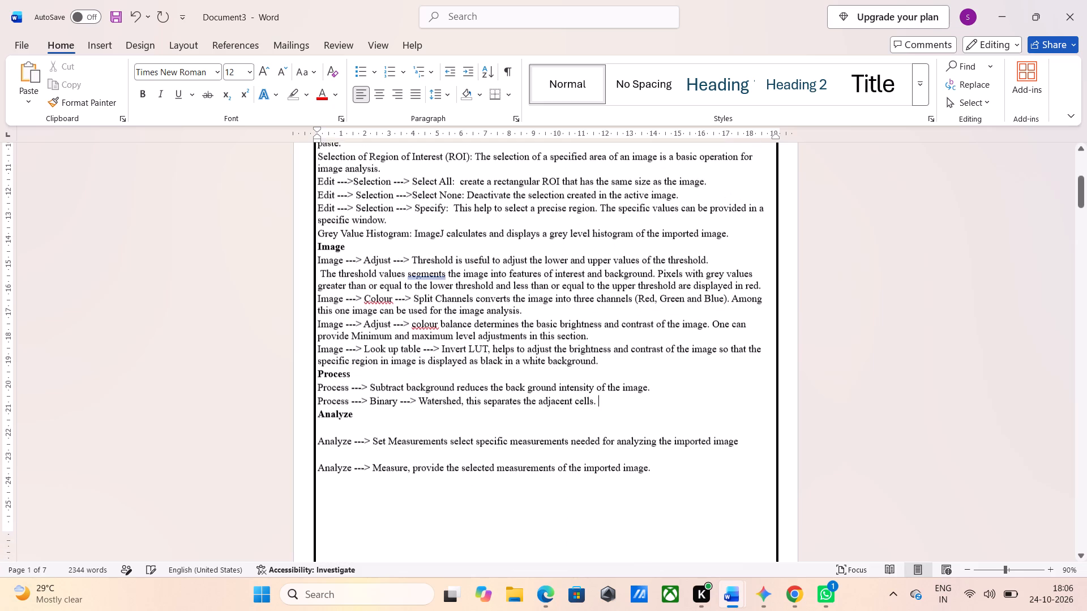
pyautogui.press('Down')
pyautogui.press('Down')
pyautogui.press('BackSpace')
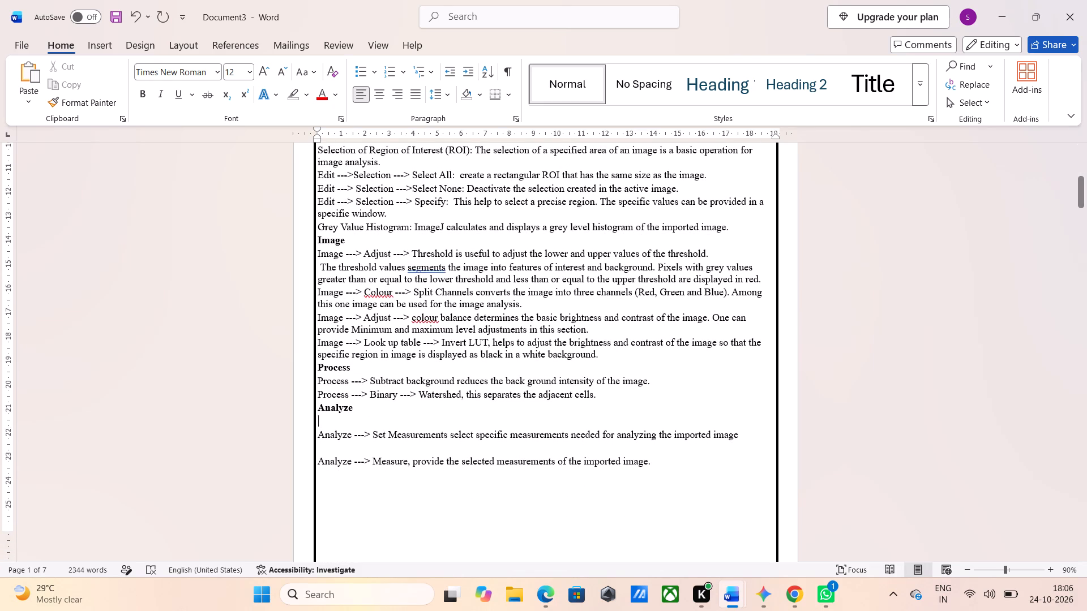
pyautogui.press('BackSpace')
pyautogui.press('Down')
pyautogui.press('Down')
pyautogui.press('BackSpace')
pyautogui.press('BackSpace')
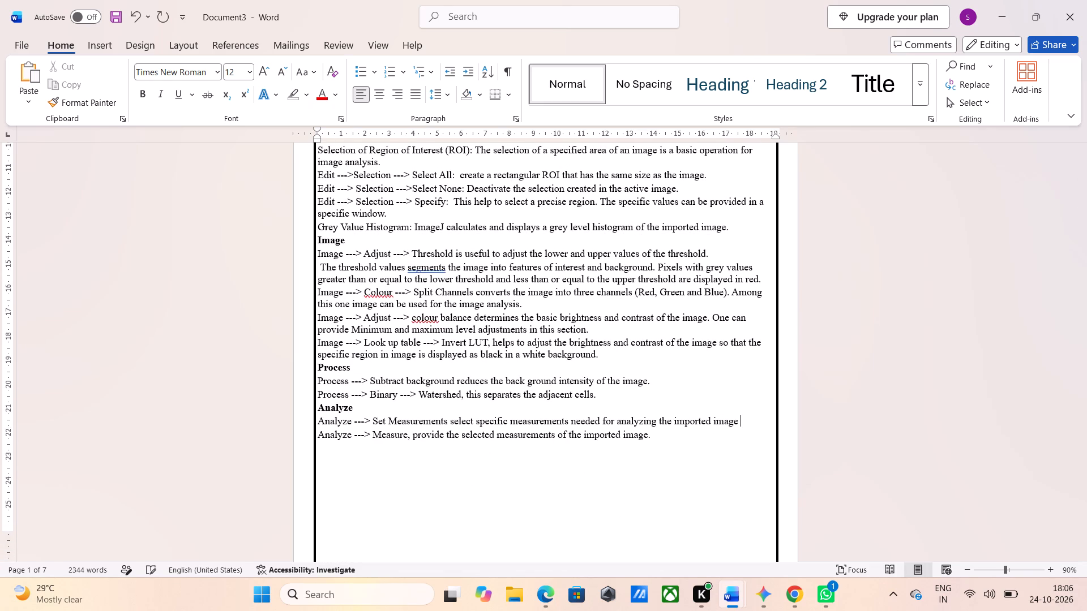
# Delete the blank line between the Assignments heading and the first question on the second page.
pyautogui.scroll(-3, 322, 243)
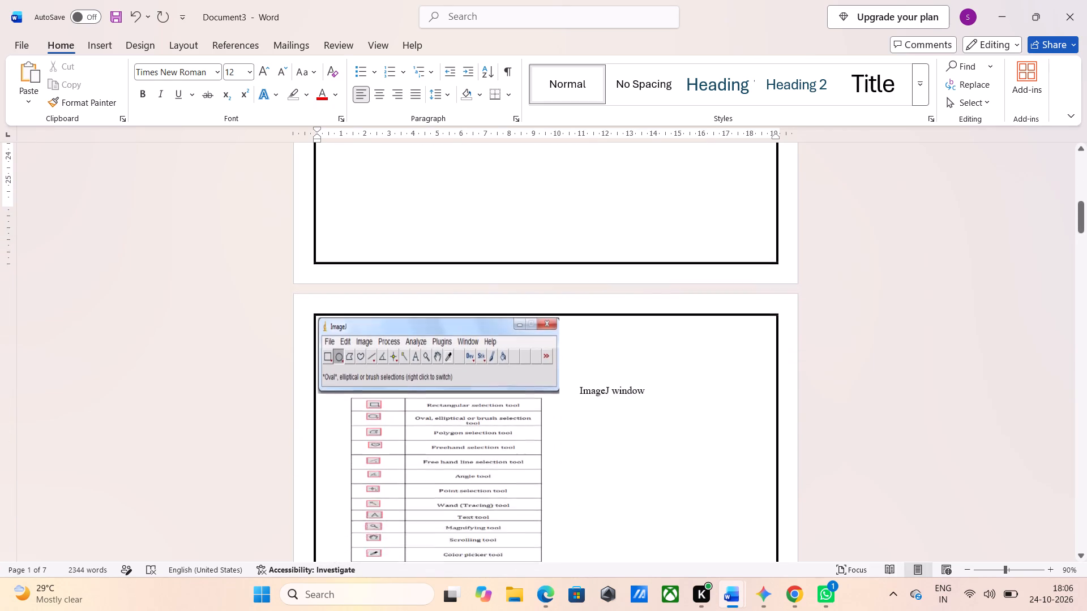
pyautogui.scroll(-3, 322, 243)
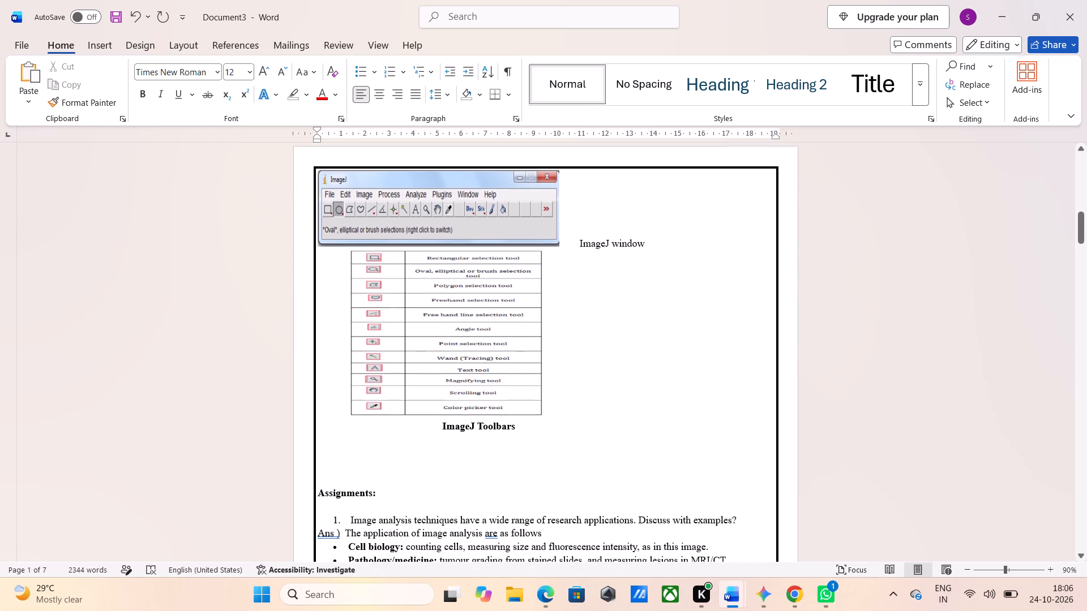
pyautogui.scroll(-1, 581, 290)
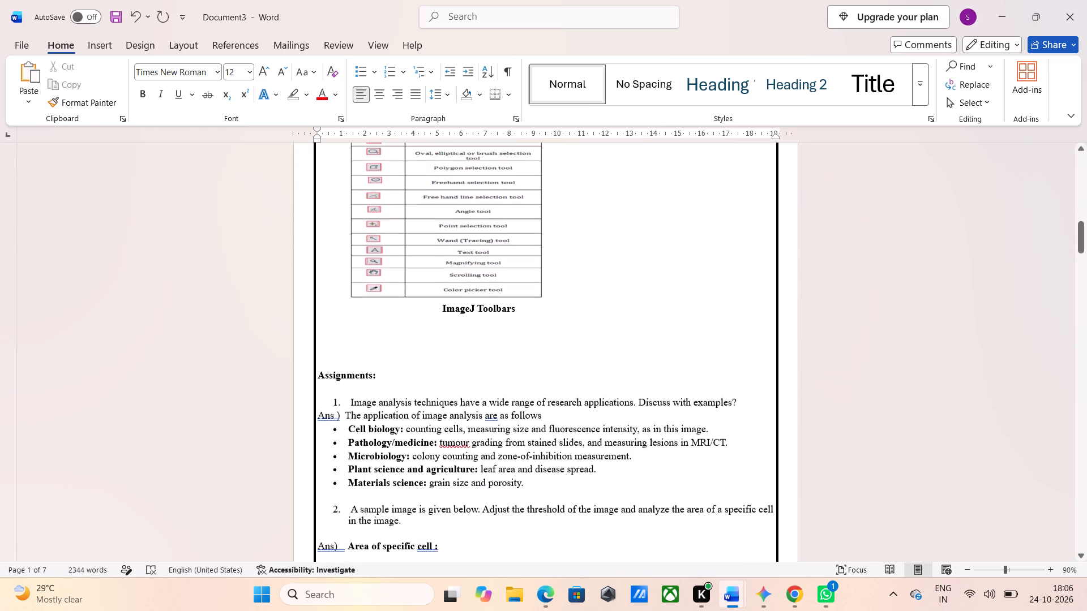
pyautogui.click(367, 383)
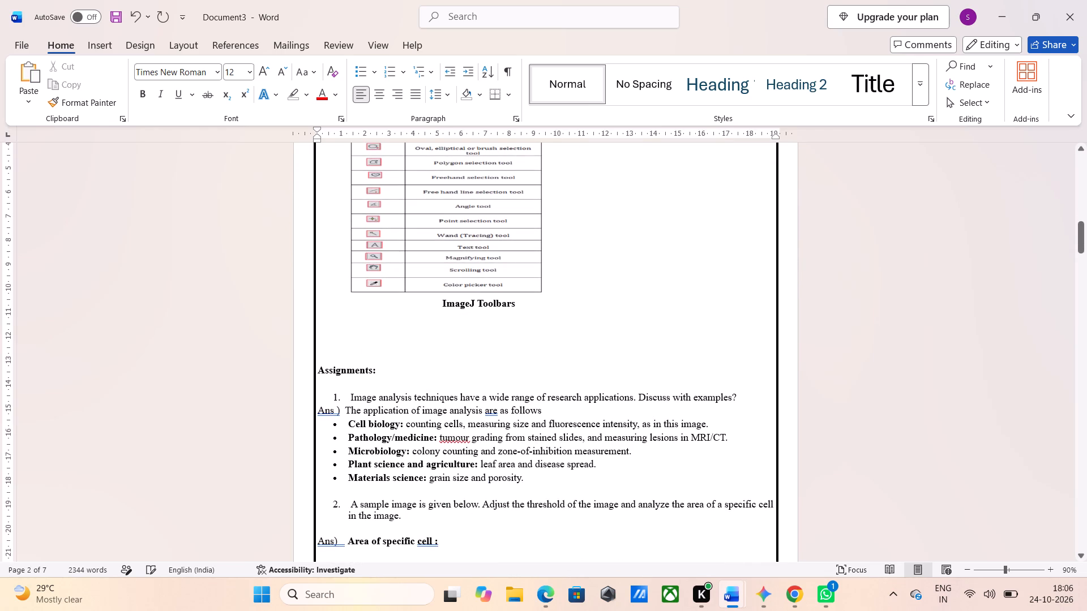
pyautogui.press('BackSpace')
pyautogui.press('BackSpace')
pyautogui.press('BackSpace')
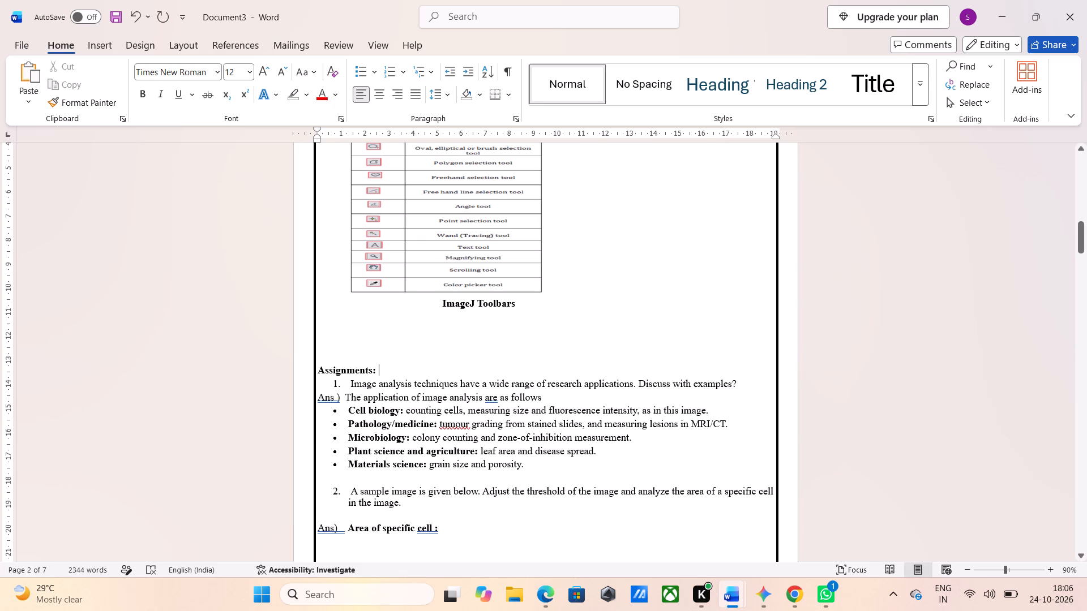
# Replace the automatic list number of the first assignment question with a plain "1." at the left margin.
pyautogui.click(341, 387)
pyautogui.press('BackSpace')
pyautogui.press('BackSpace')
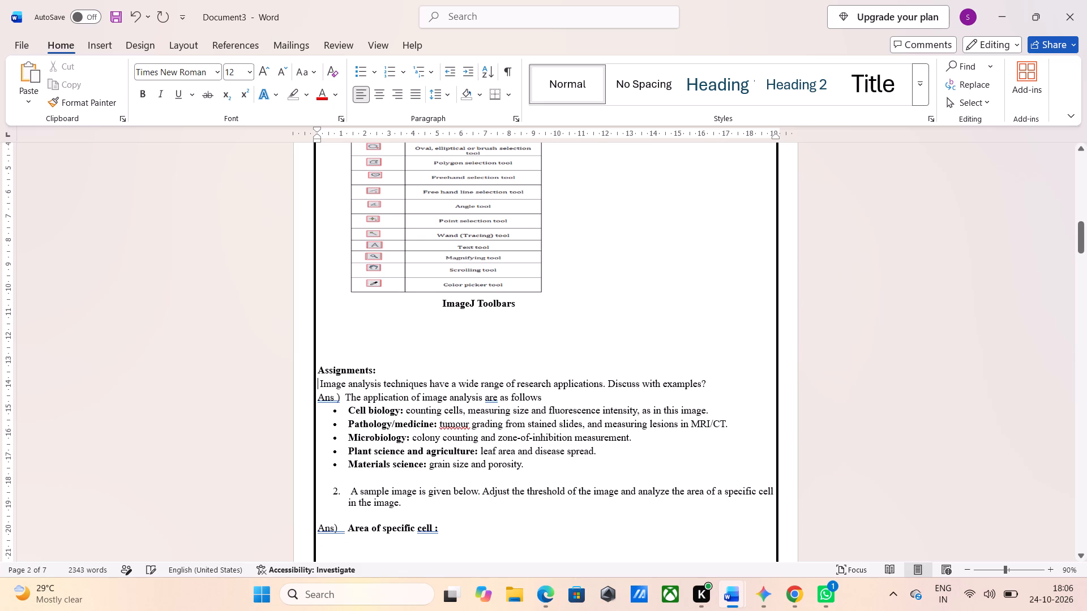
pyautogui.write('1.')
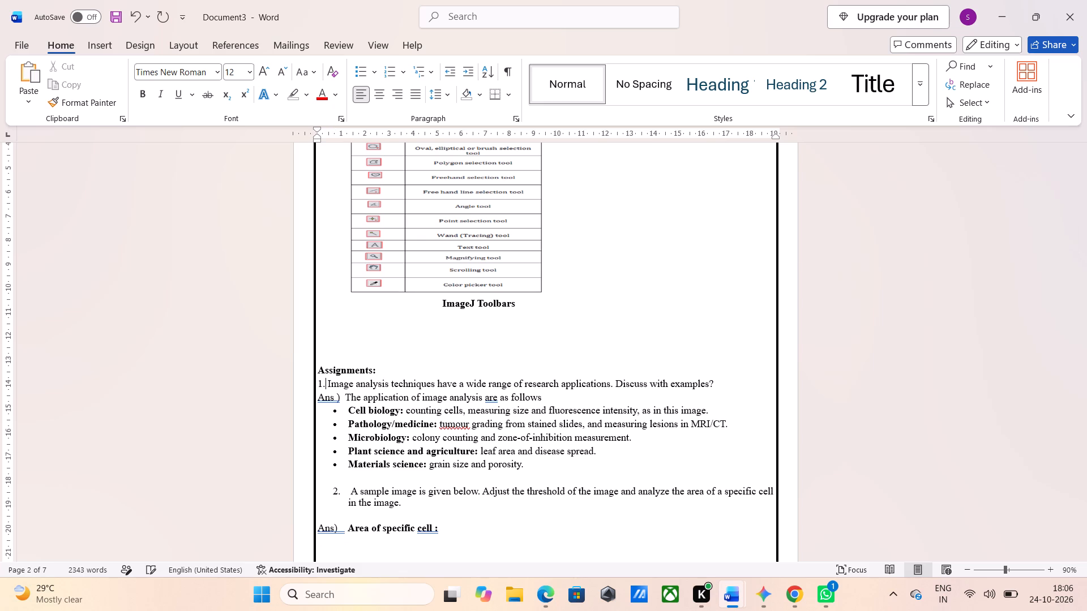
# Replace the automatic list number of the second assignment question with a plain "2." and remove the blank line above it.
pyautogui.click(346, 494)
pyautogui.press('BackSpace')
pyautogui.press('BackSpace')
pyautogui.press('BackSpace')
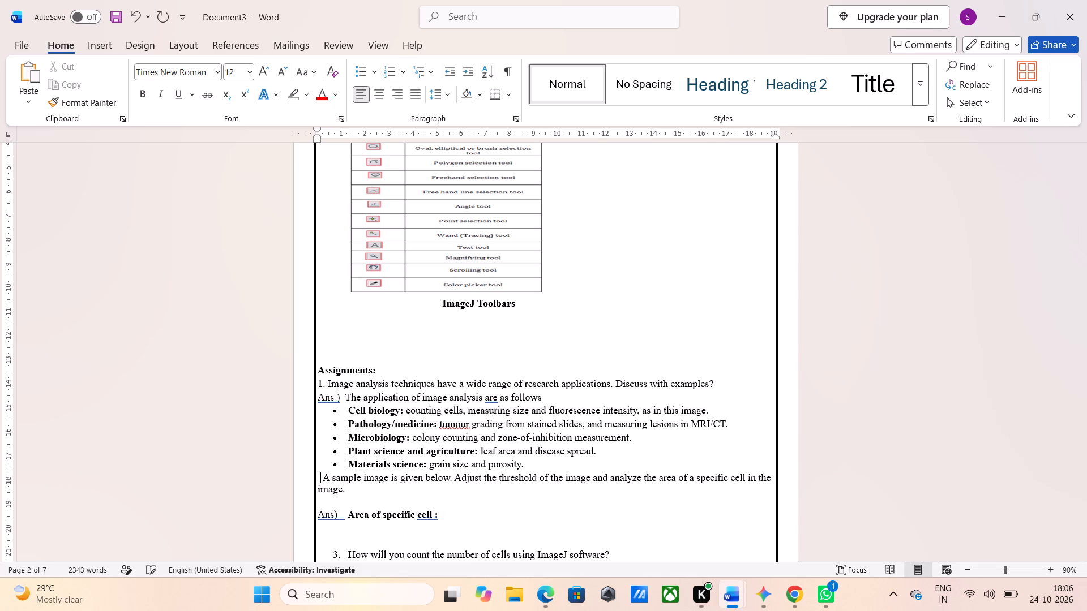
pyautogui.write('2.')
# Delete the blank line between the second assignment question and its "Area of specific cell" answer.
pyautogui.click(345, 505)
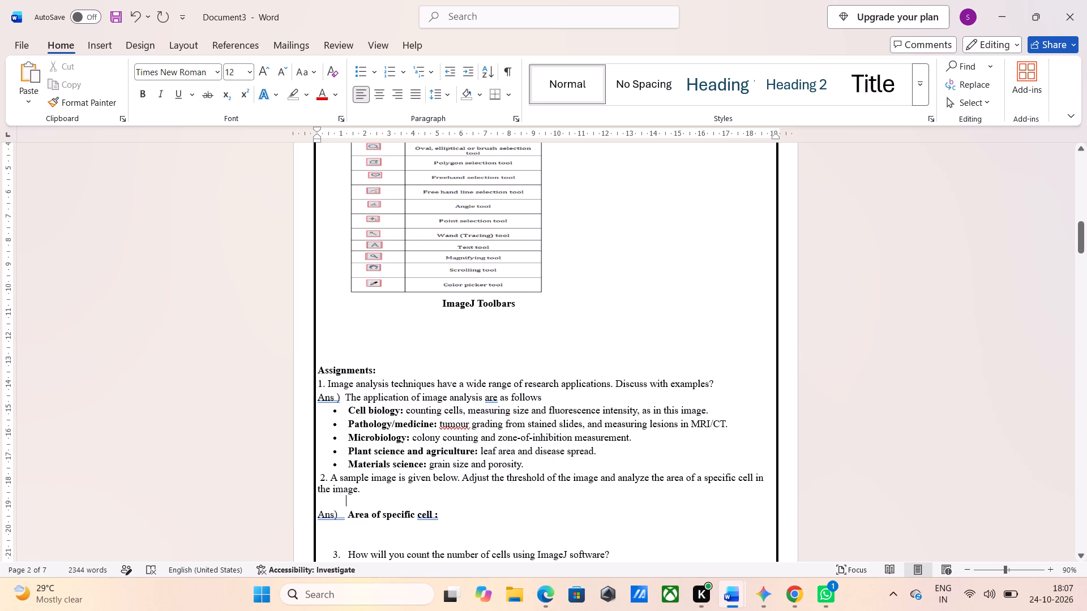
pyautogui.press('BackSpace')
pyautogui.press('BackSpace')
pyautogui.press('BackSpace')
pyautogui.press('BackSpace')
pyautogui.press('BackSpace')
pyautogui.press('BackSpace')
pyautogui.press('BackSpace')
pyautogui.press('BackSpace')
pyautogui.press('BackSpace')
pyautogui.press('BackSpace')
pyautogui.press('BackSpace')
pyautogui.press('BackSpace')
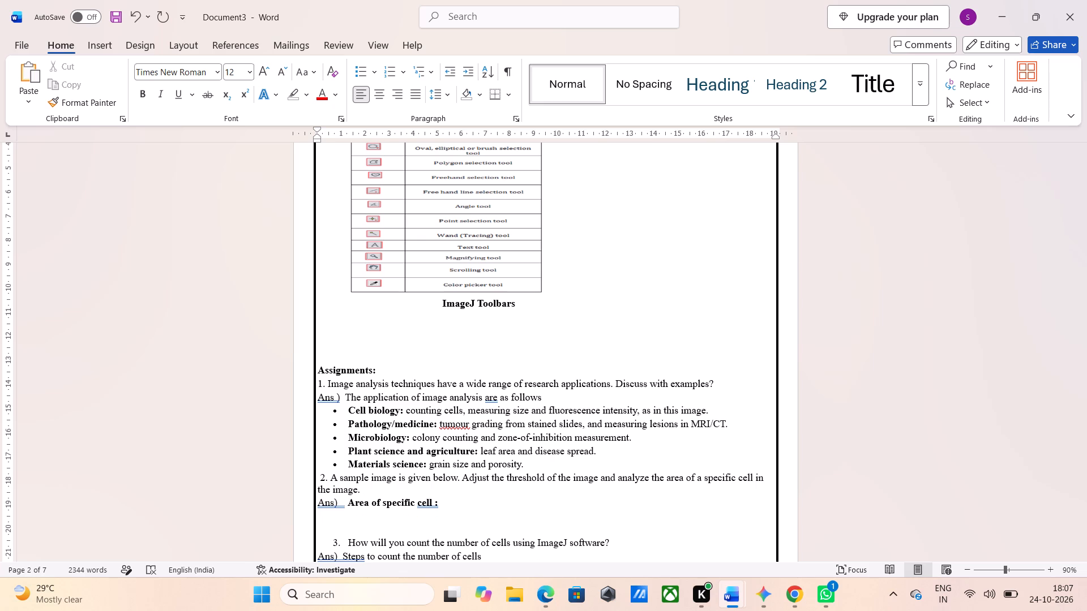
# Review the layout of the remaining assignment questions and answers down to the Cell Organization title.
pyautogui.scroll(-3, 345, 505)
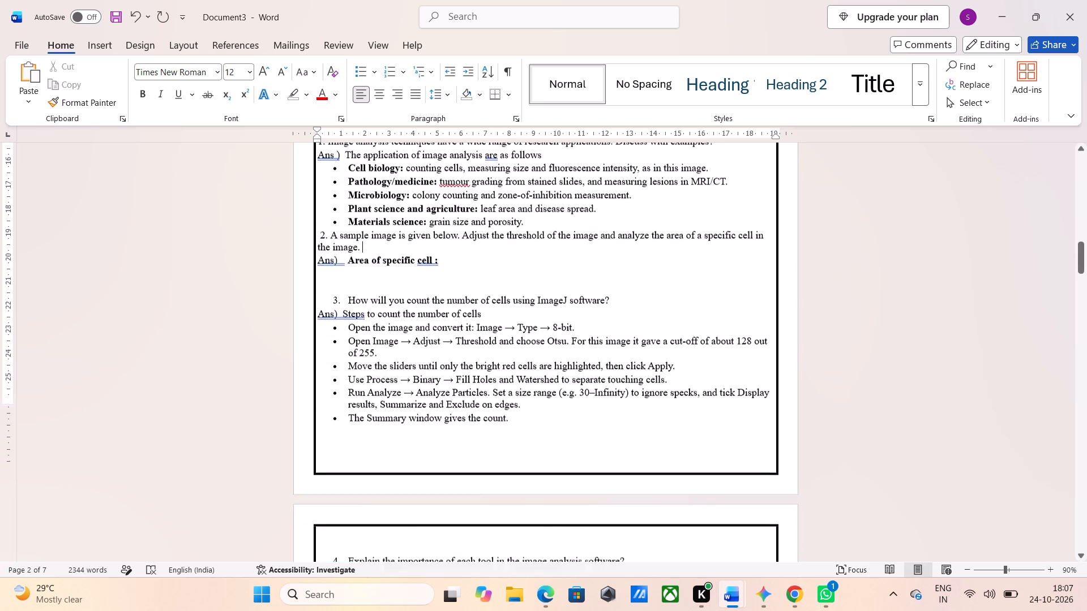
pyautogui.scroll(-2, 345, 505)
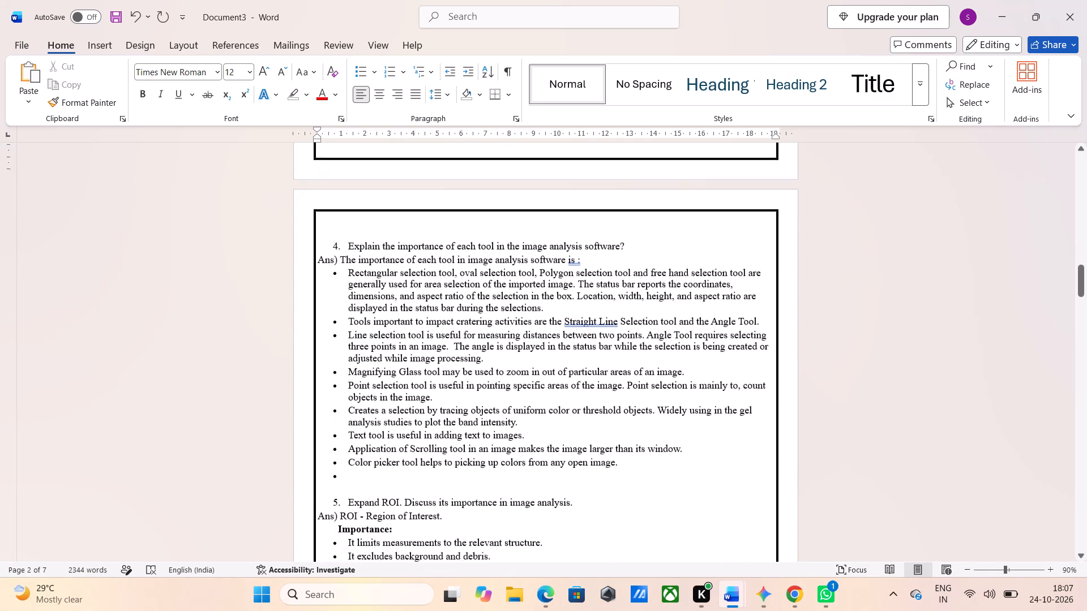
pyautogui.scroll(-3, 345, 505)
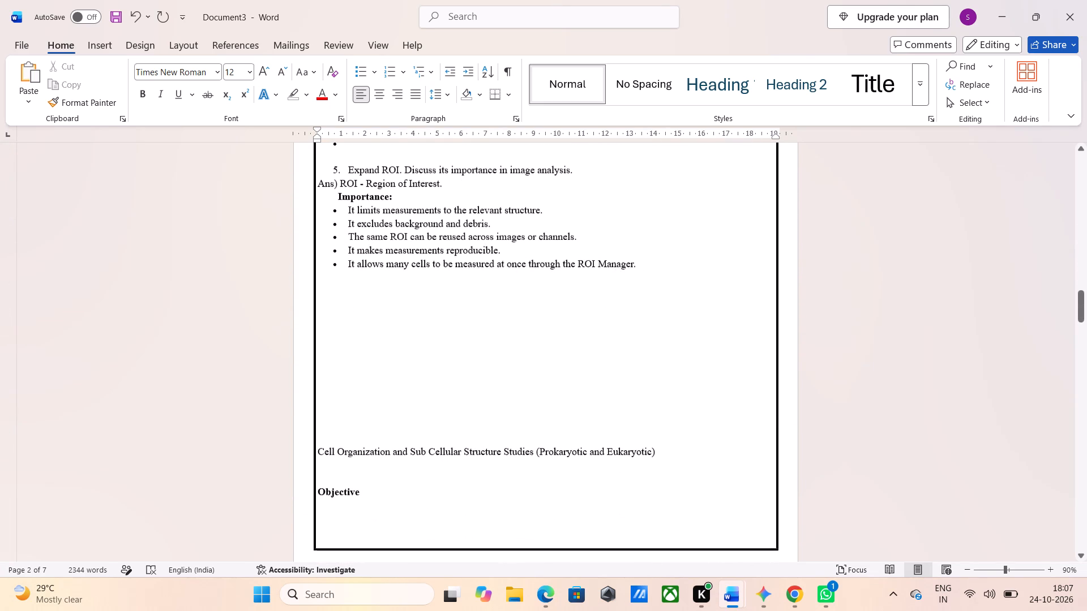
pyautogui.scroll(-1, 345, 505)
pyautogui.click(315, 419)
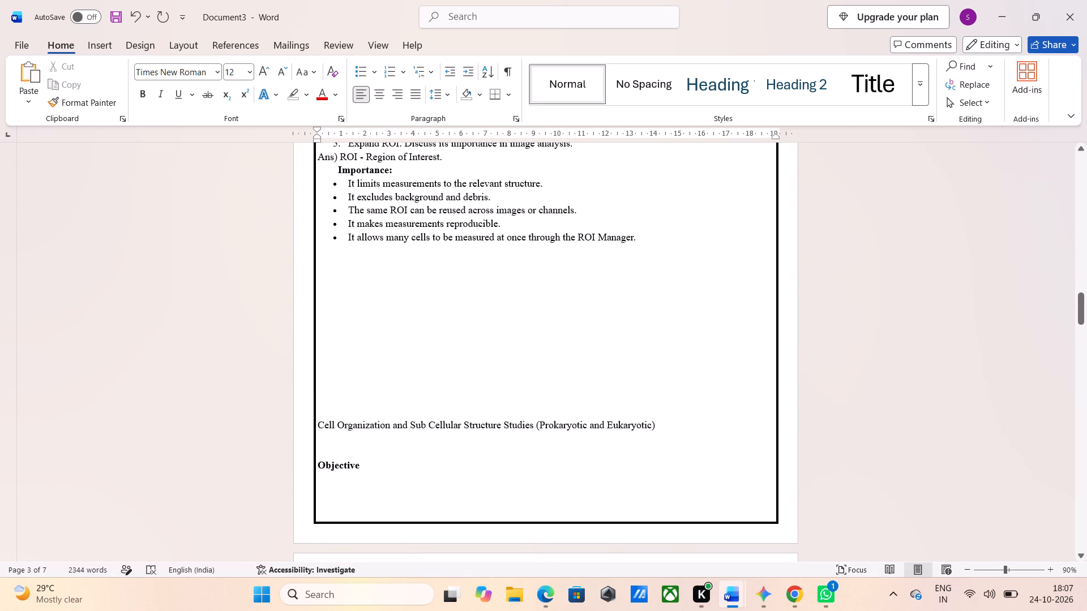
pyautogui.scroll(5, 315, 419)
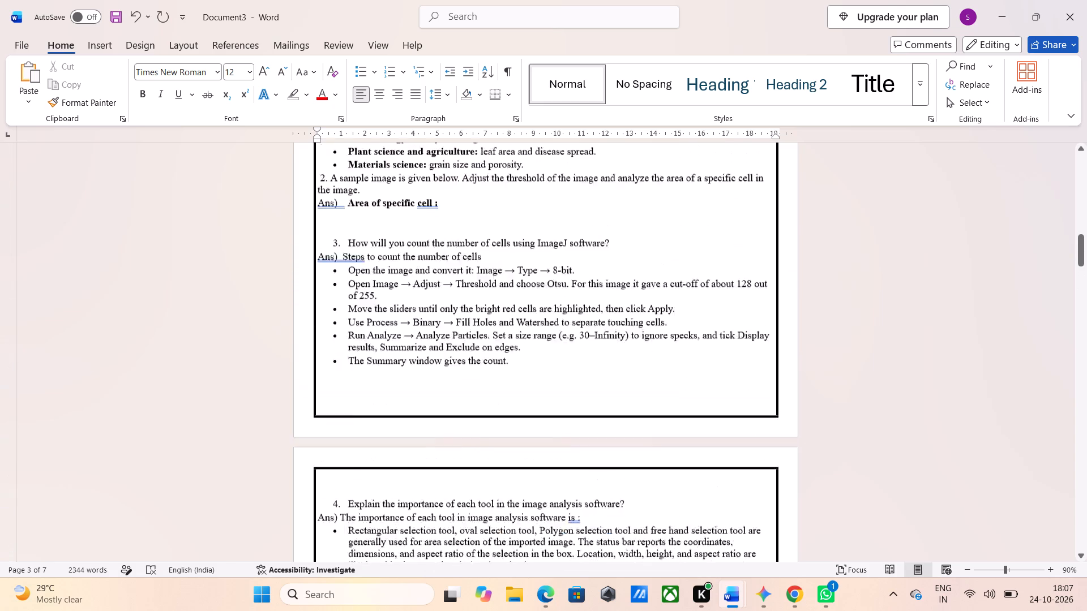
pyautogui.scroll(2, 315, 419)
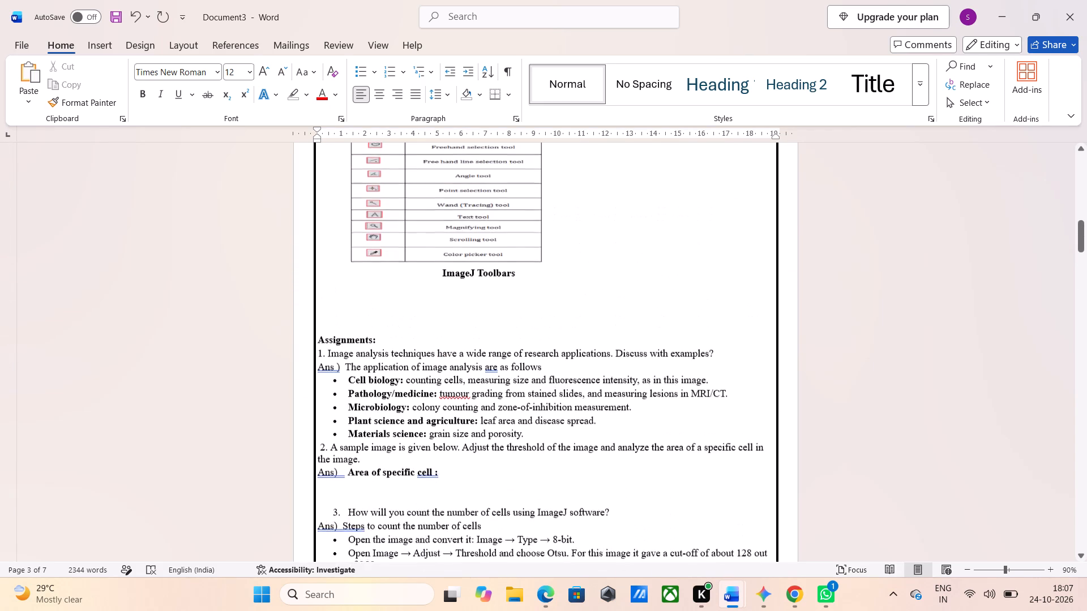
pyautogui.scroll(-1, 315, 419)
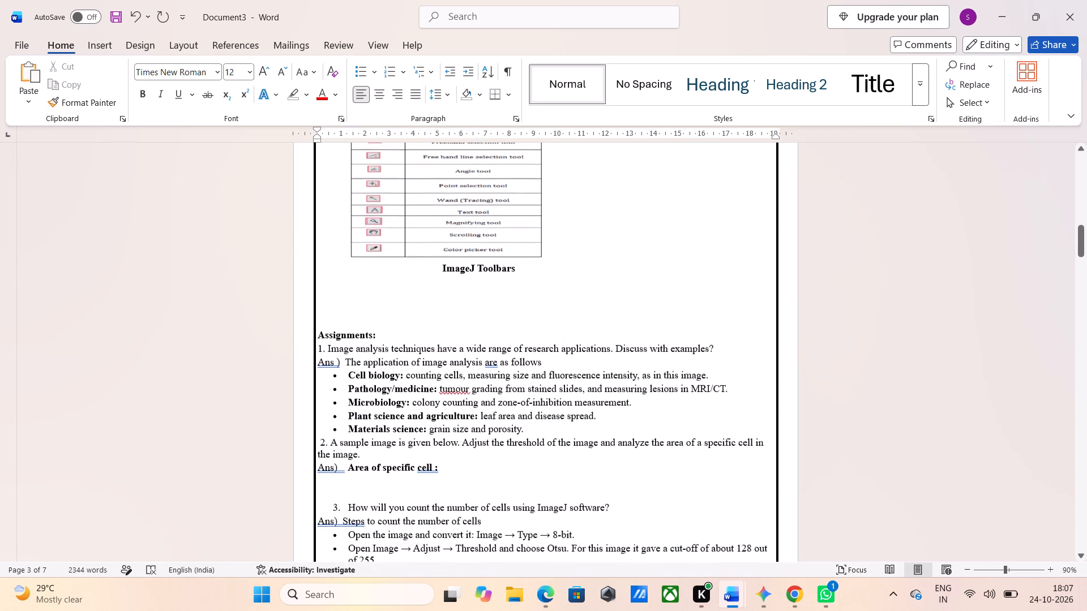
pyautogui.scroll(-3, 315, 419)
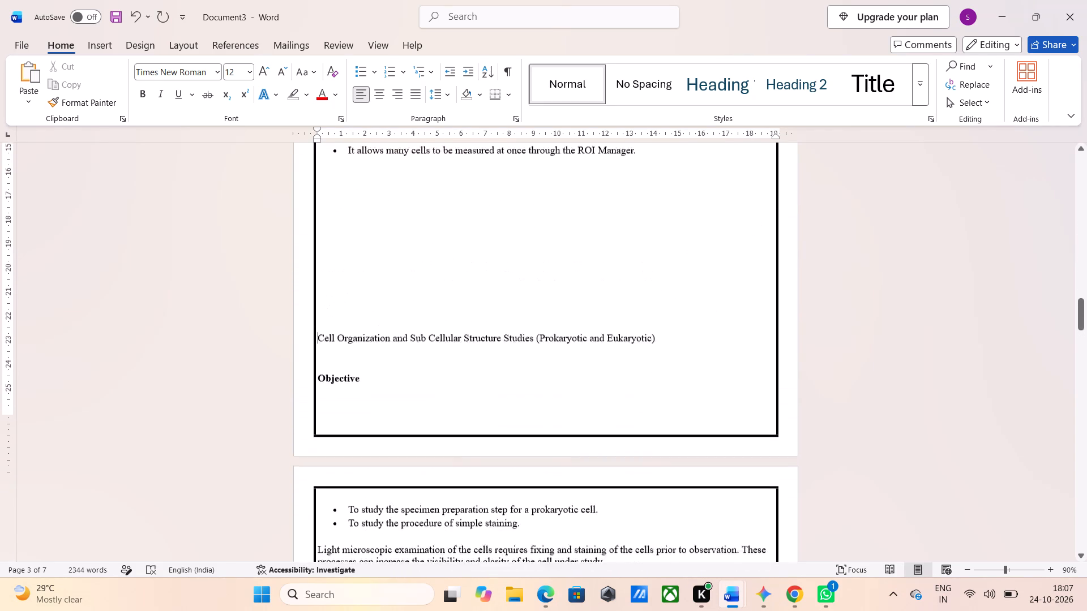
pyautogui.scroll(-1, 315, 419)
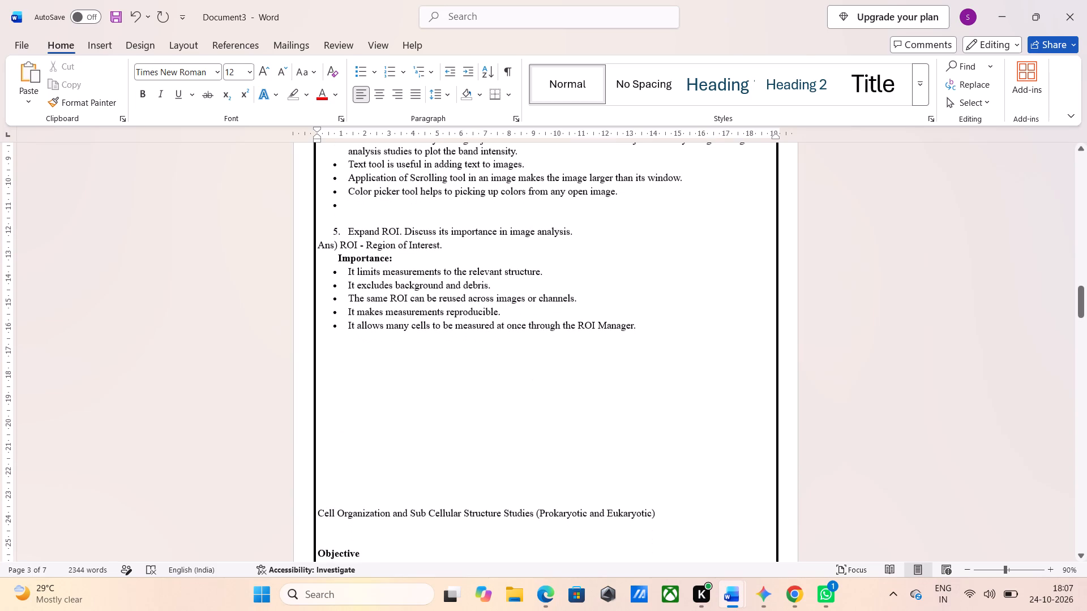
# Insert five blank lines before the Cell Organization title to push it to the top of the fourth page.
pyautogui.click(317, 517)
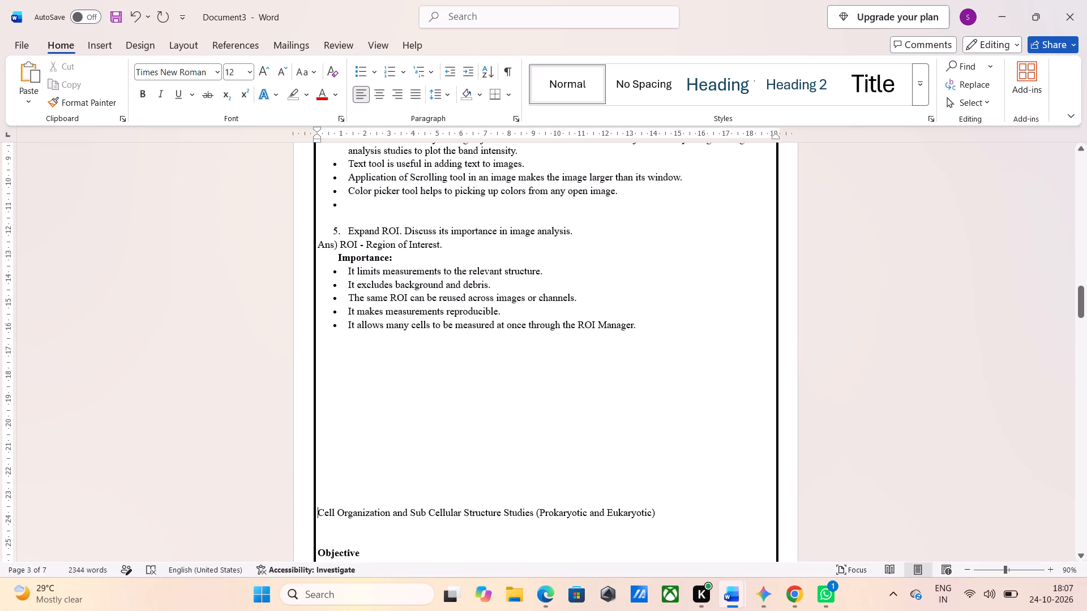
pyautogui.press('Return')
pyautogui.press('Return')
pyautogui.press('Return')
pyautogui.press('Return')
pyautogui.press('Return')
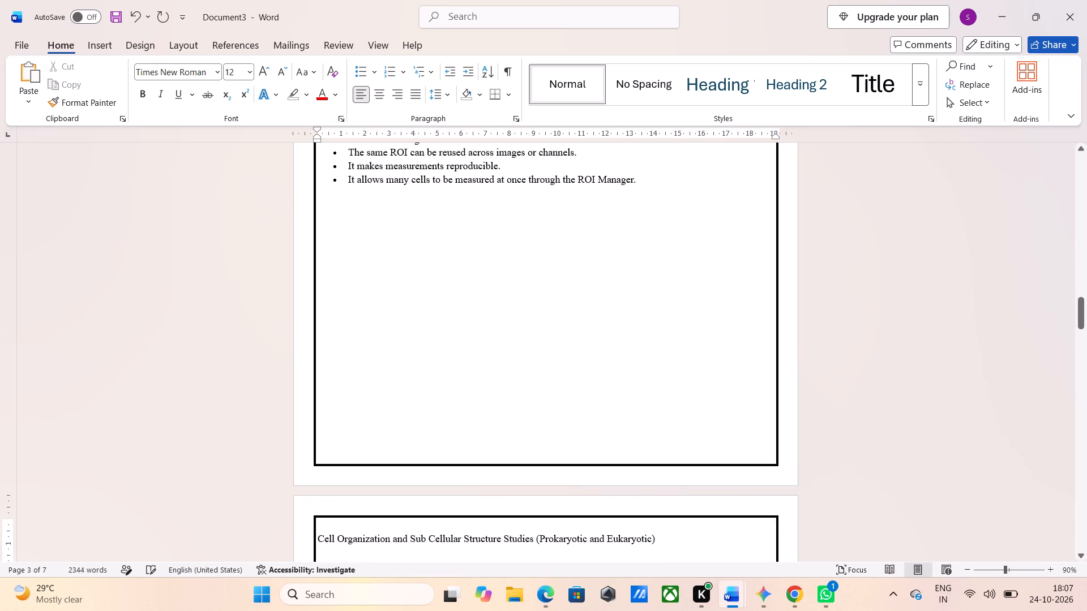
# Format the title "Cell Organization and Sub Cellular Structure Studies (Prokaryotic and Eukaryotic)" as 16 pt, bold and centred.
pyautogui.click(266, 540)
pyautogui.scroll(-2, 266, 540)
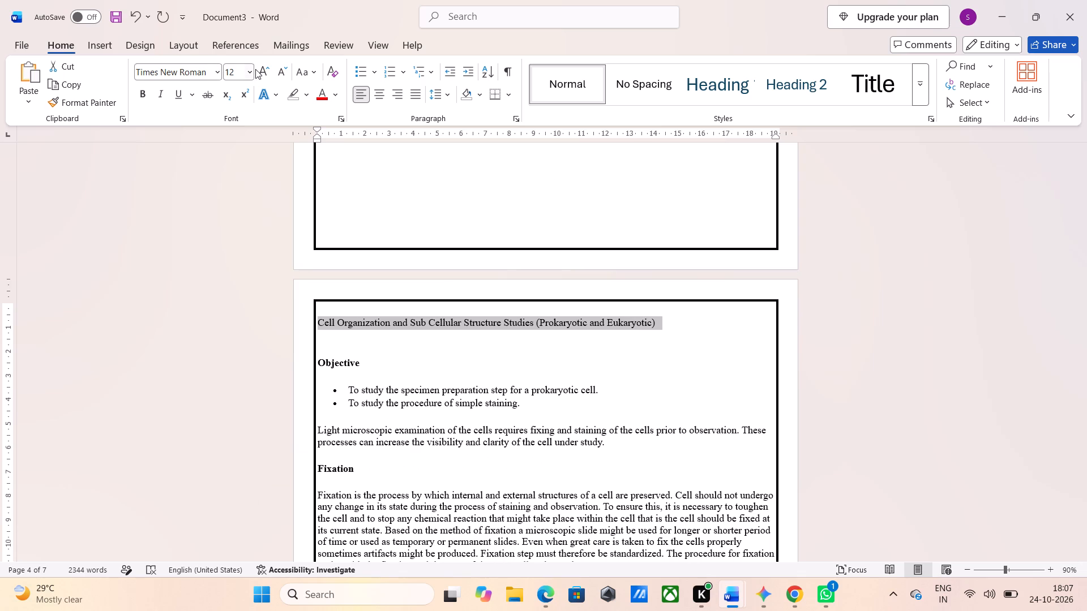
pyautogui.click(255, 70)
pyautogui.click(260, 68)
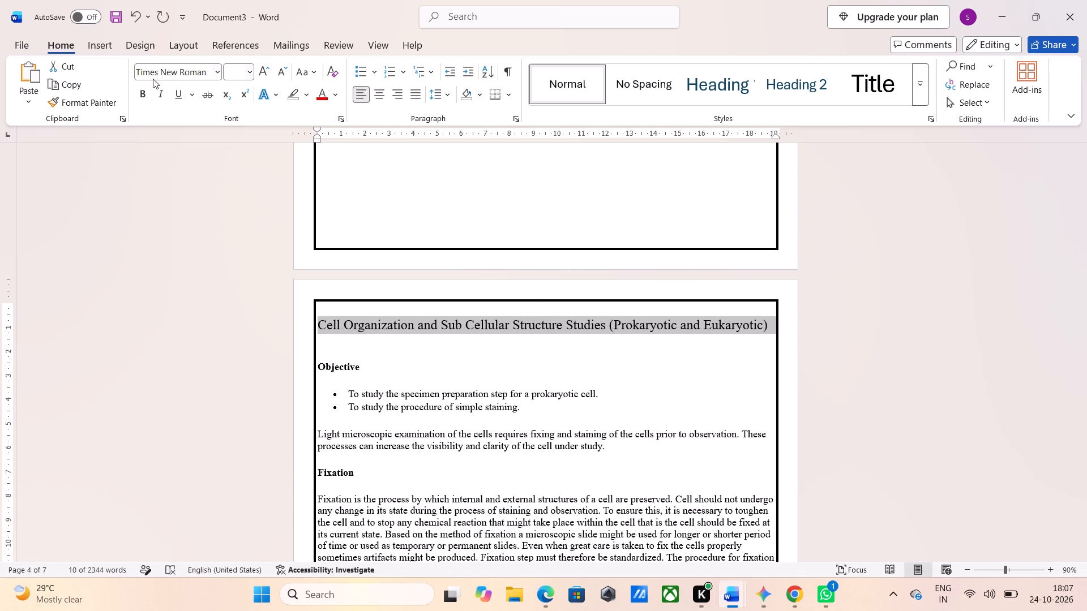
pyautogui.click(141, 95)
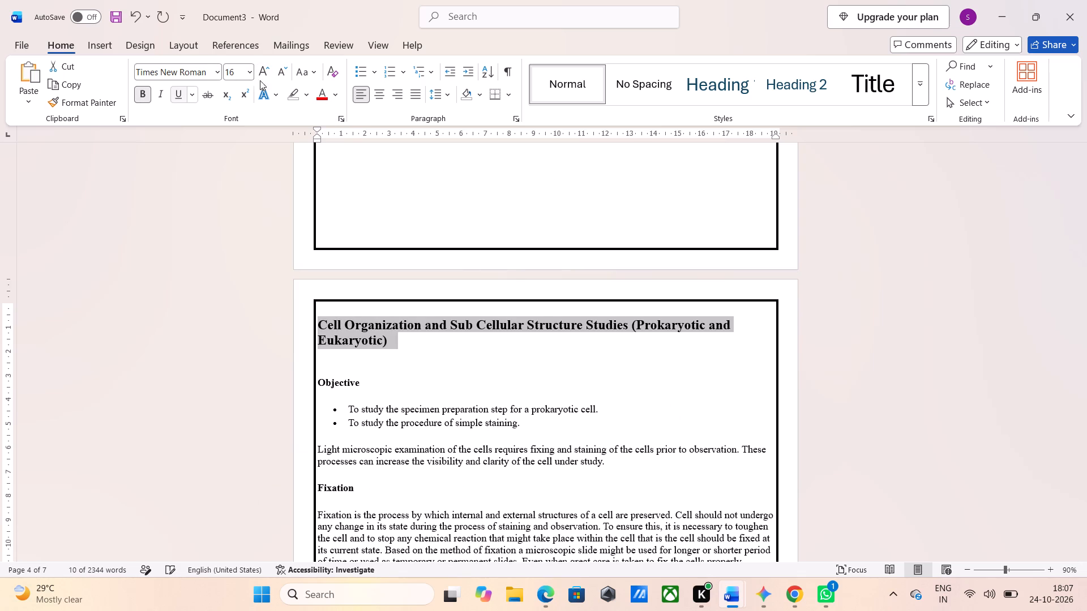
pyautogui.click(376, 92)
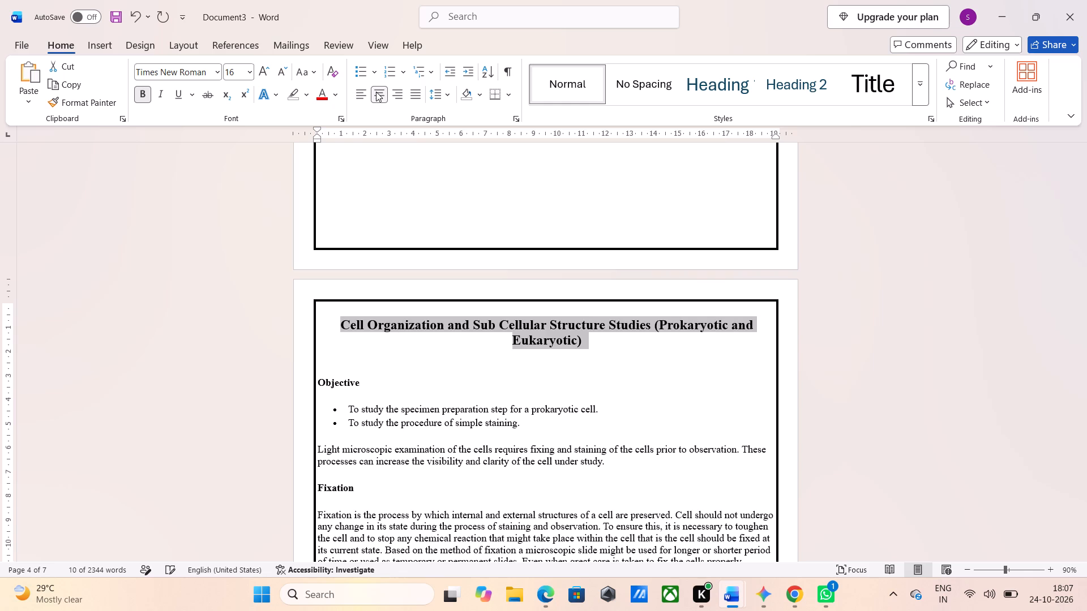
# Delete the blank line above the Cell Organization title and centre the title again.
pyautogui.click(339, 330)
pyautogui.press('BackSpace')
pyautogui.press('BackSpace')
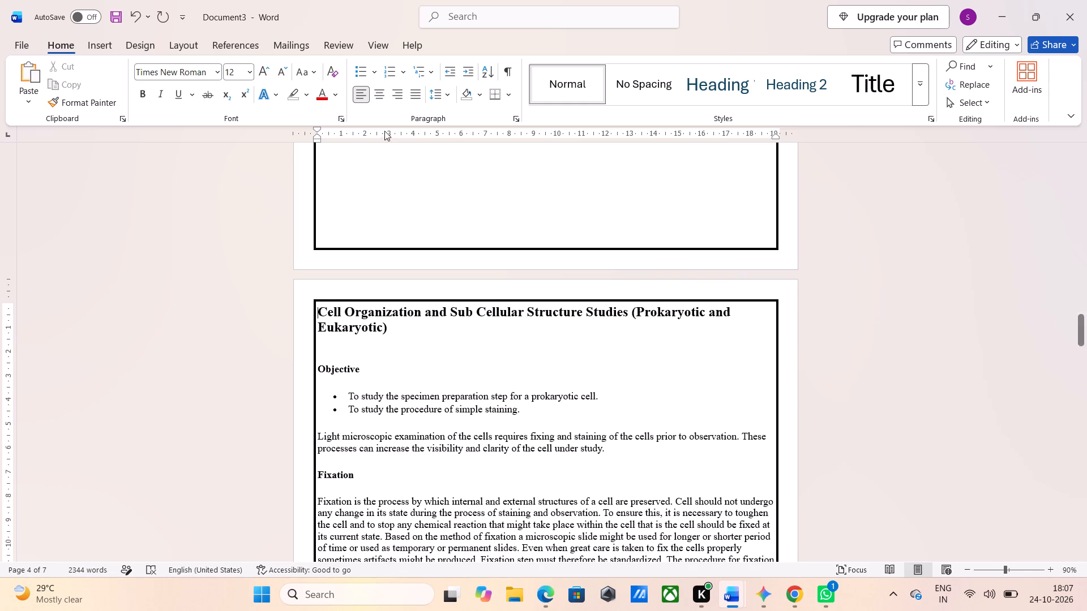
pyautogui.click(382, 97)
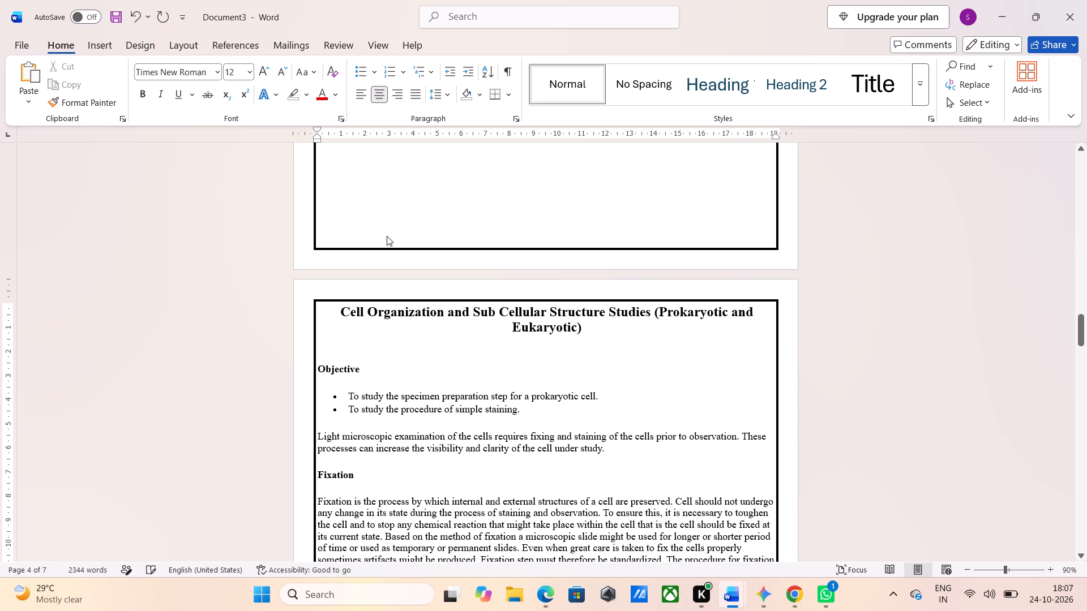
# Underline the whole two-line Cell Organization title and remove the stray underlined space from the blank line beneath it.
pyautogui.click(253, 316)
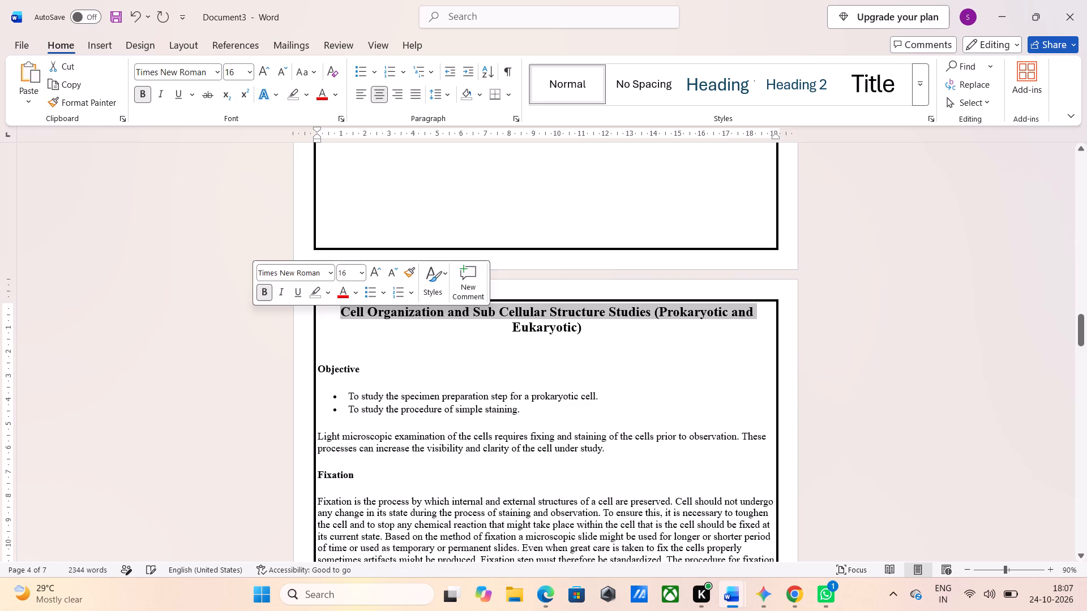
pyautogui.moveTo(253, 316); pyautogui.dragTo(258, 343)
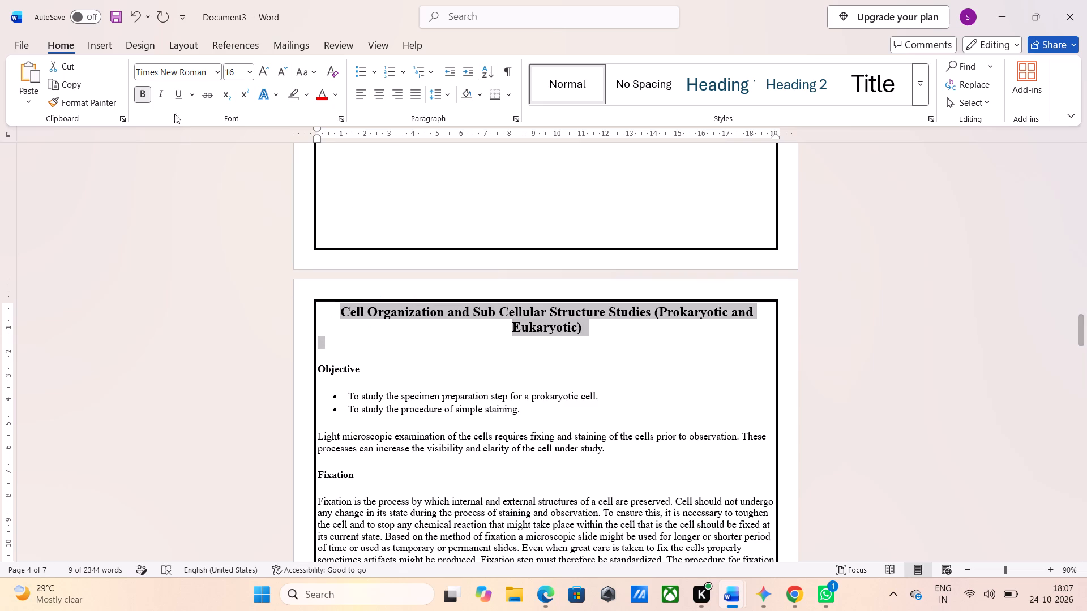
pyautogui.click(177, 91)
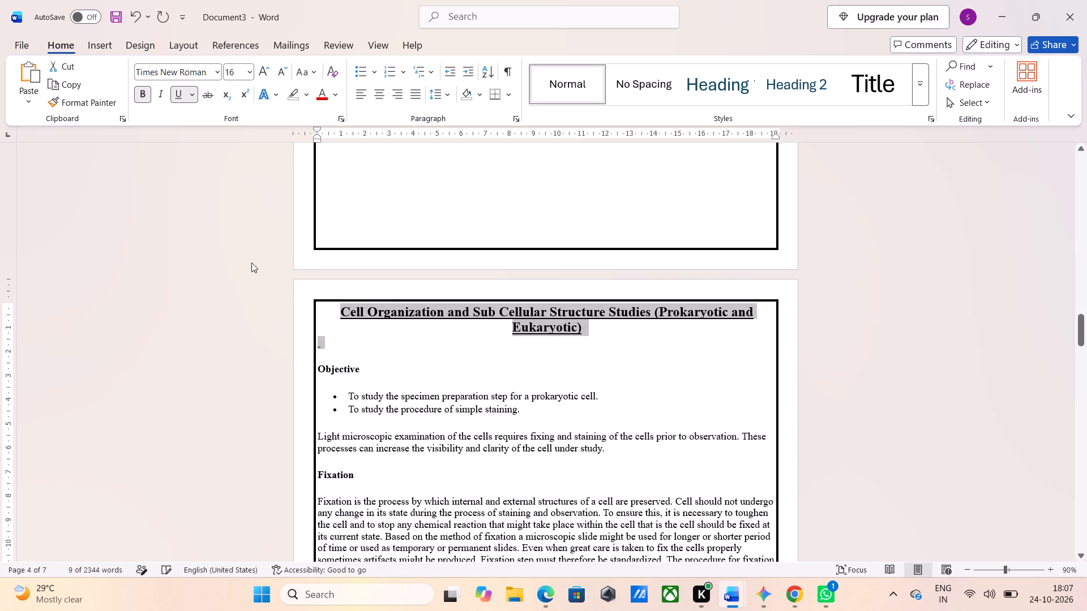
pyautogui.click(344, 360)
pyautogui.click(335, 345)
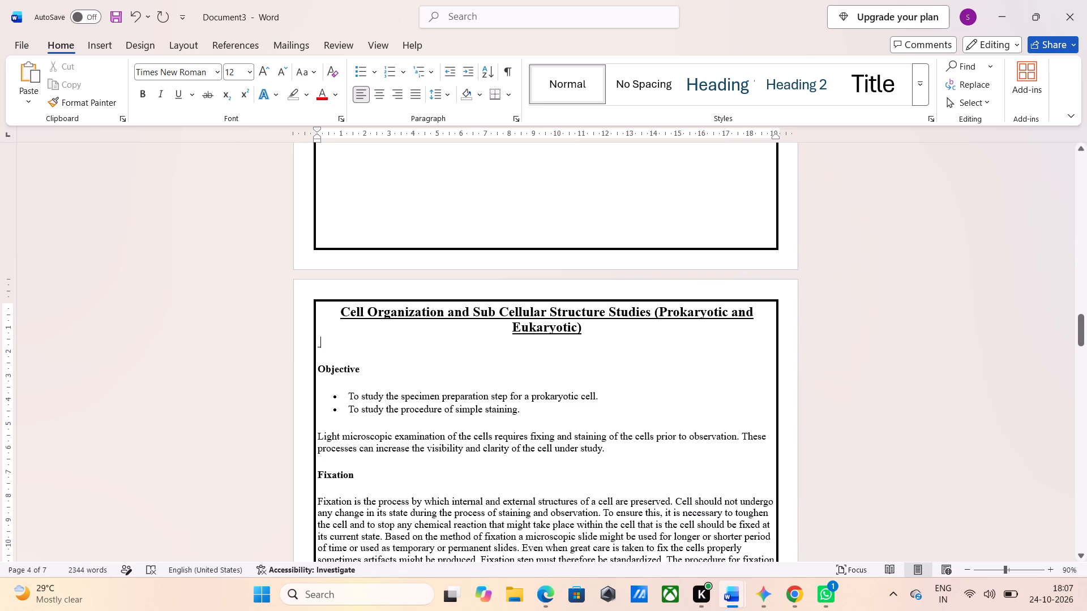
pyautogui.press('BackSpace')
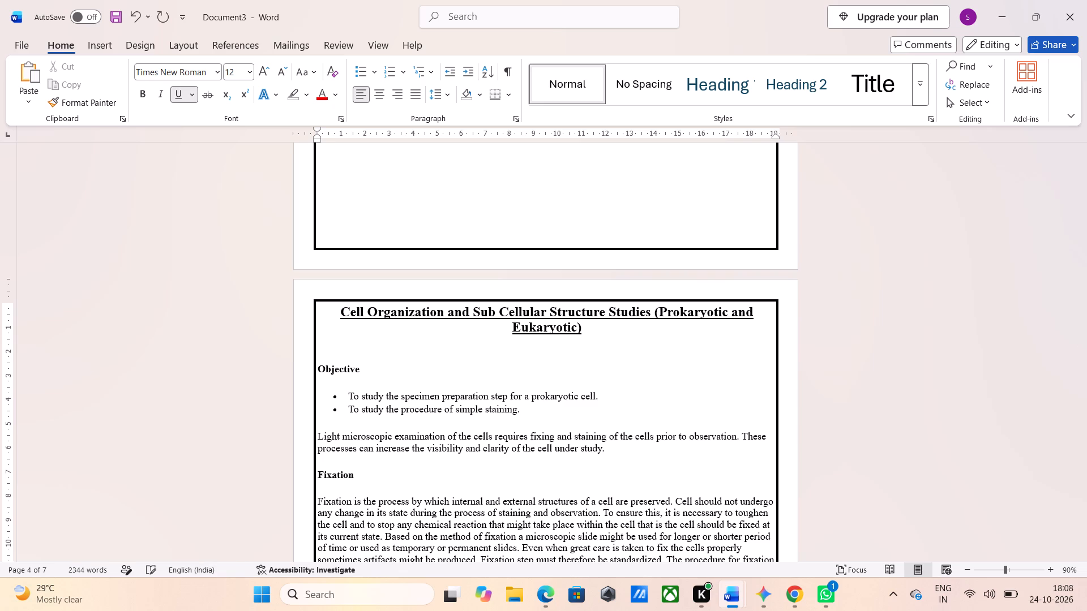
# Delete the blank lines under the Objective heading and after its two bullet points.
pyautogui.click(333, 382)
pyautogui.press('BackSpace')
pyautogui.press('BackSpace')
pyautogui.press('BackSpace')
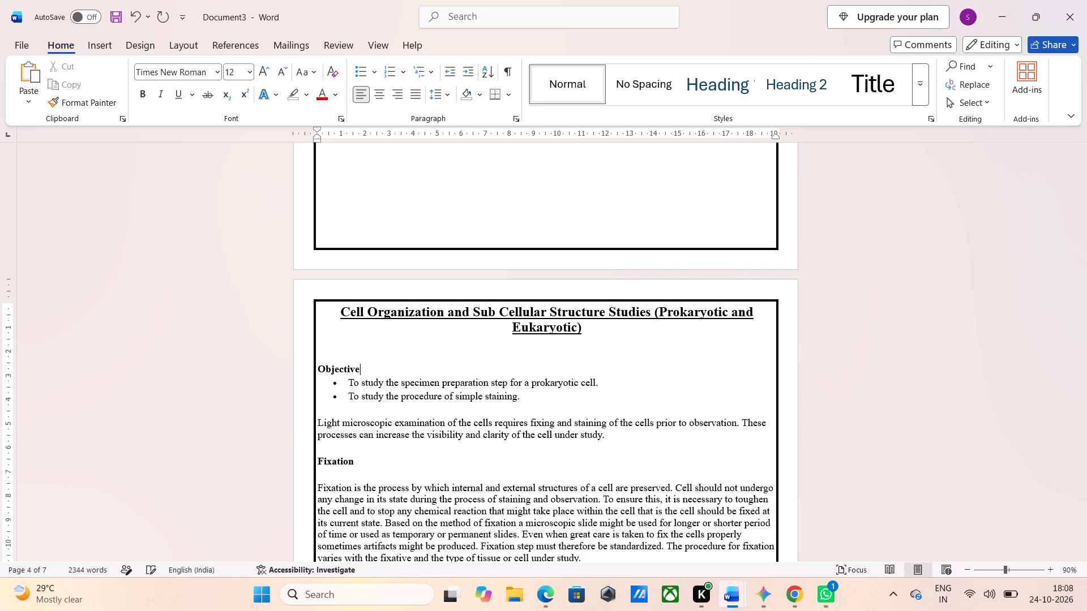
pyautogui.press('Down')
pyautogui.press('Down')
pyautogui.press('Down')
pyautogui.press('BackSpace')
pyautogui.press('BackSpace')
pyautogui.press('BackSpace')
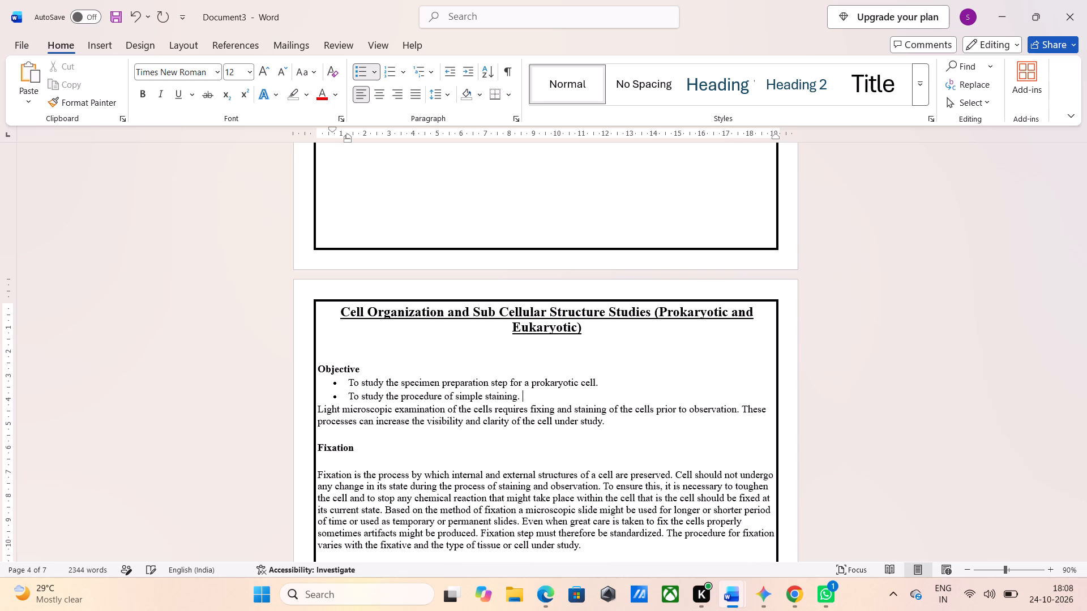
# Delete the blank lines directly above and below the Fixation heading.
pyautogui.press('Down')
pyautogui.press('Down')
pyautogui.press('Down')
pyautogui.press('BackSpace')
pyautogui.press('BackSpace')
pyautogui.press('BackSpace')
pyautogui.press('Down')
pyautogui.press('Down')
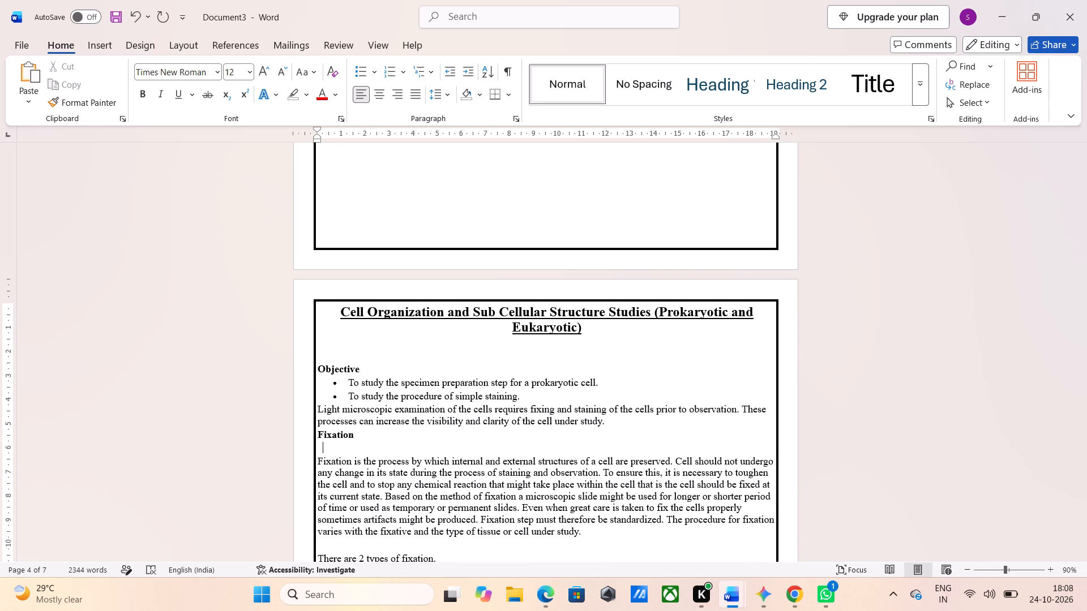
pyautogui.press('BackSpace')
pyautogui.press('BackSpace')
pyautogui.press('BackSpace')
# Delete the blank line between the Fixation paragraph and the line "There are 2 types of fixation.".
pyautogui.press('Down')
pyautogui.press('Down')
pyautogui.press('Down')
pyautogui.press('Down')
pyautogui.press('Down')
pyautogui.press('Down')
pyautogui.press('Down')
pyautogui.press('Down')
pyautogui.press('Down')
pyautogui.press('Down')
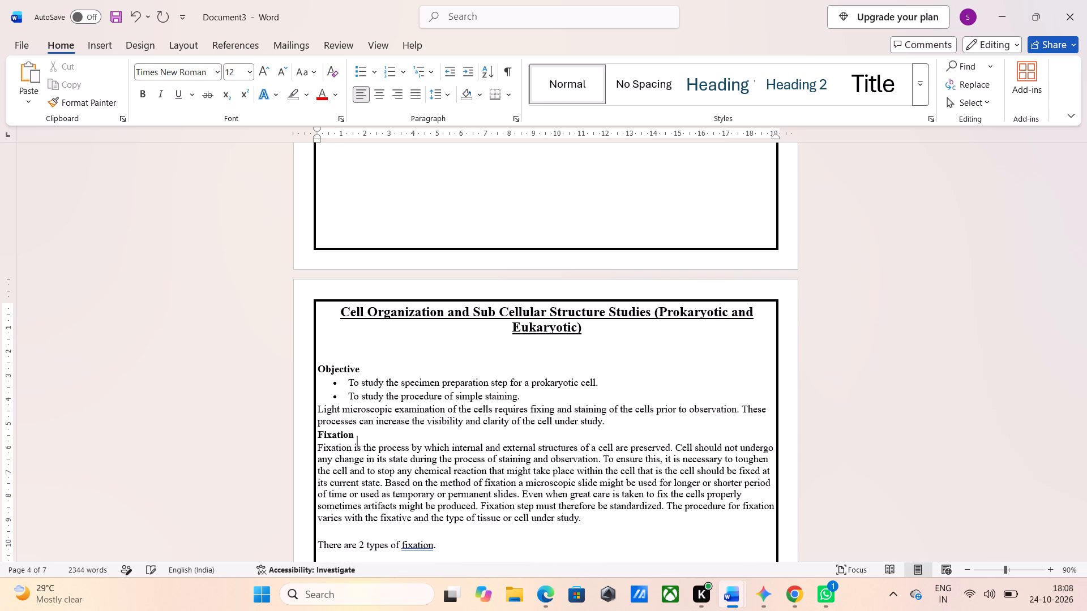
pyautogui.press('Up')
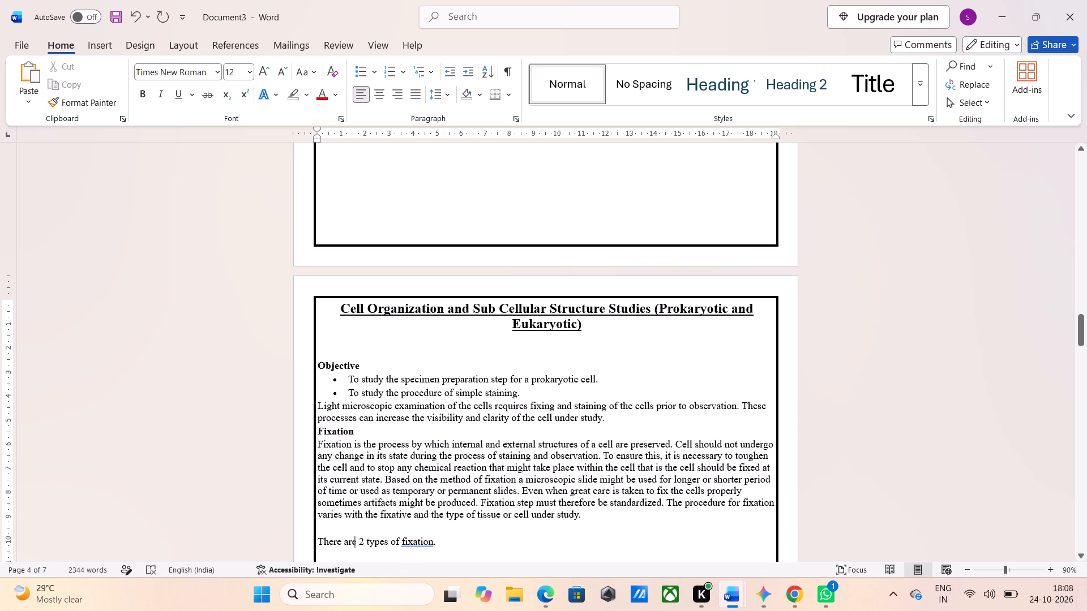
pyautogui.press('Up')
pyautogui.press('BackSpace')
pyautogui.press('BackSpace')
pyautogui.press('BackSpace')
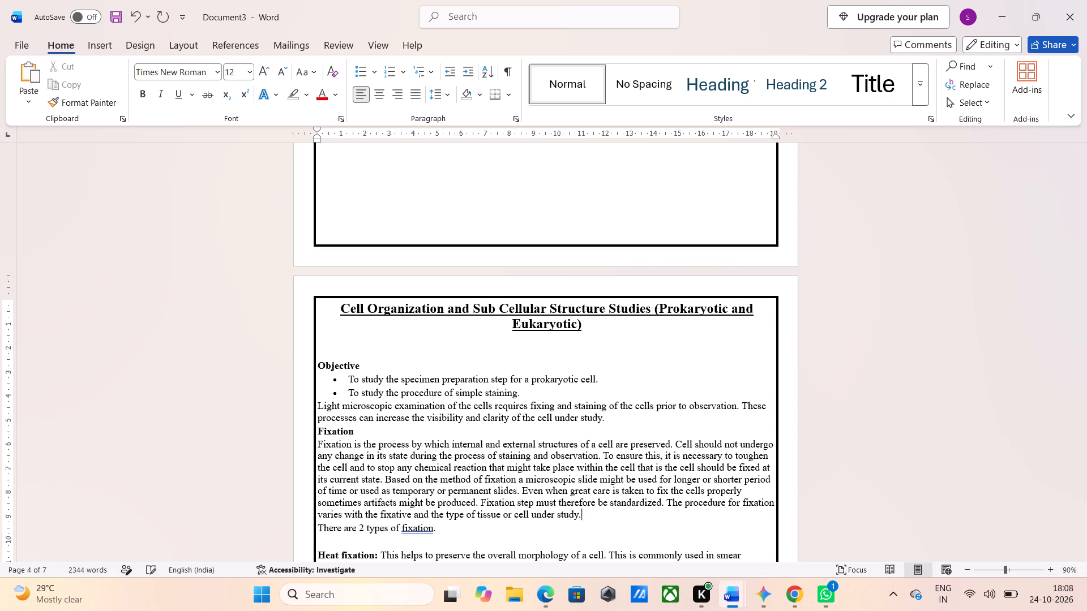
# Delete the blank lines directly above and below the Heat fixation paragraph.
pyautogui.press('Down')
pyautogui.press('Down')
pyautogui.press('BackSpace')
pyautogui.press('BackSpace')
pyautogui.press('BackSpace')
pyautogui.scroll(-1, 333, 382)
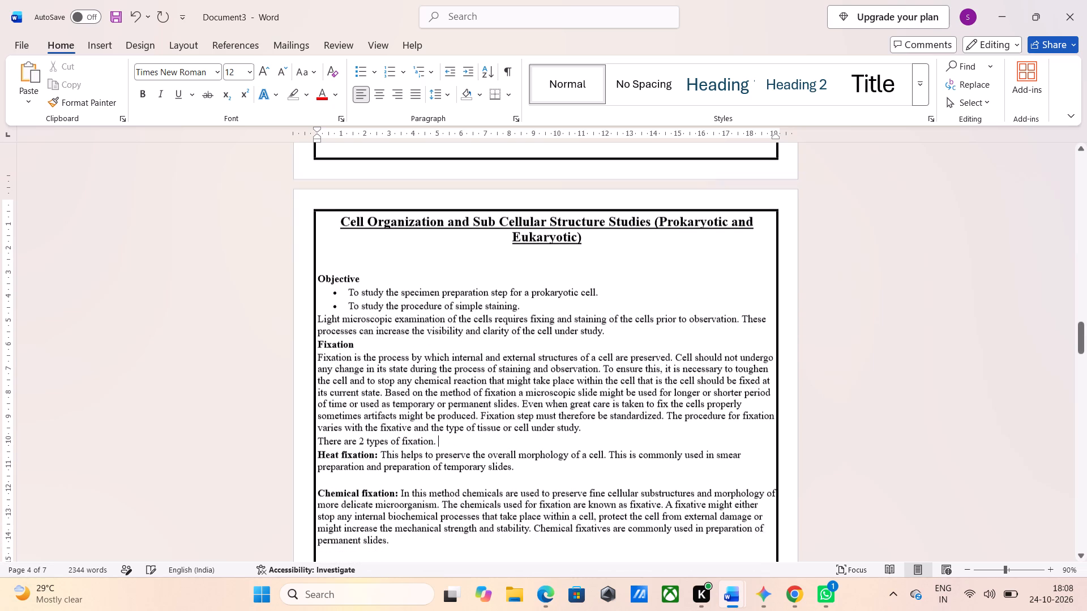
pyautogui.scroll(-1, 333, 382)
pyautogui.press('Down')
pyautogui.press('Down')
pyautogui.press('Down')
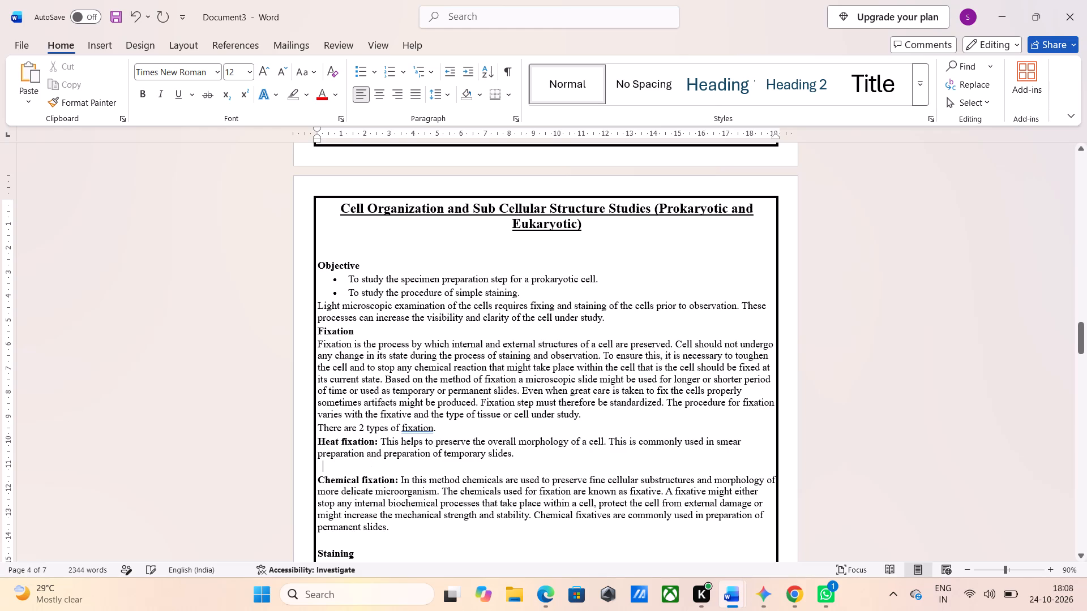
pyautogui.press('BackSpace')
pyautogui.press('BackSpace')
pyautogui.press('BackSpace')
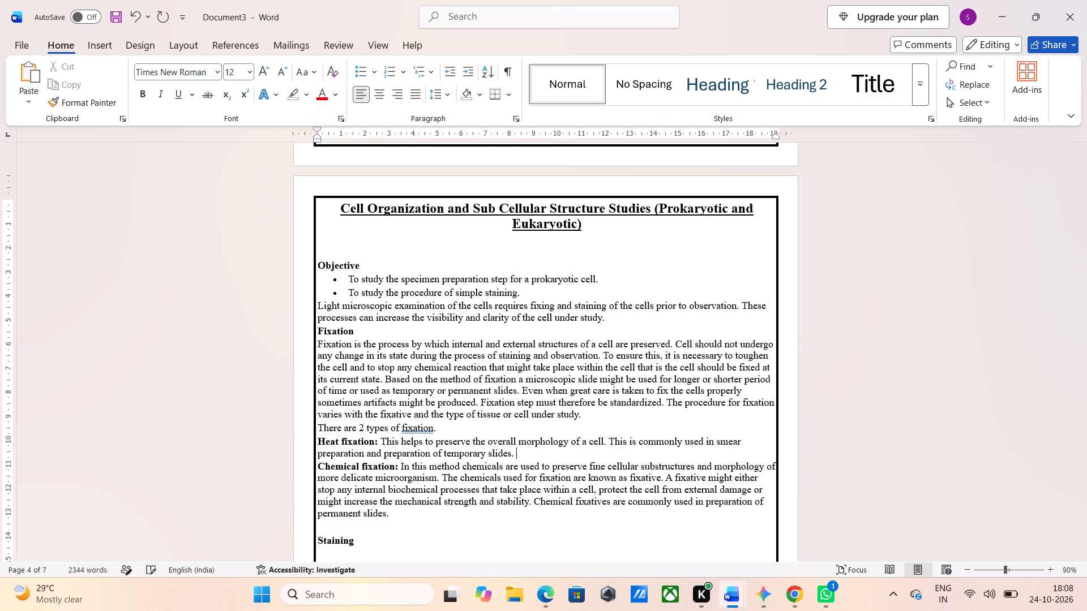
# Make the line "There are 2 types of fixation." bold.
pyautogui.click(252, 441)
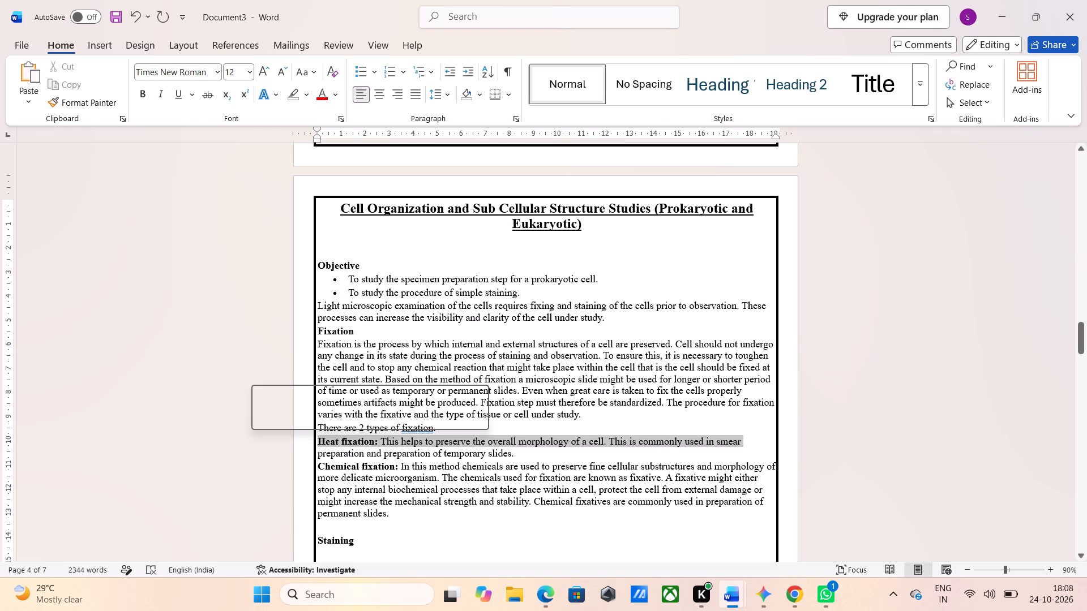
pyautogui.click(247, 427)
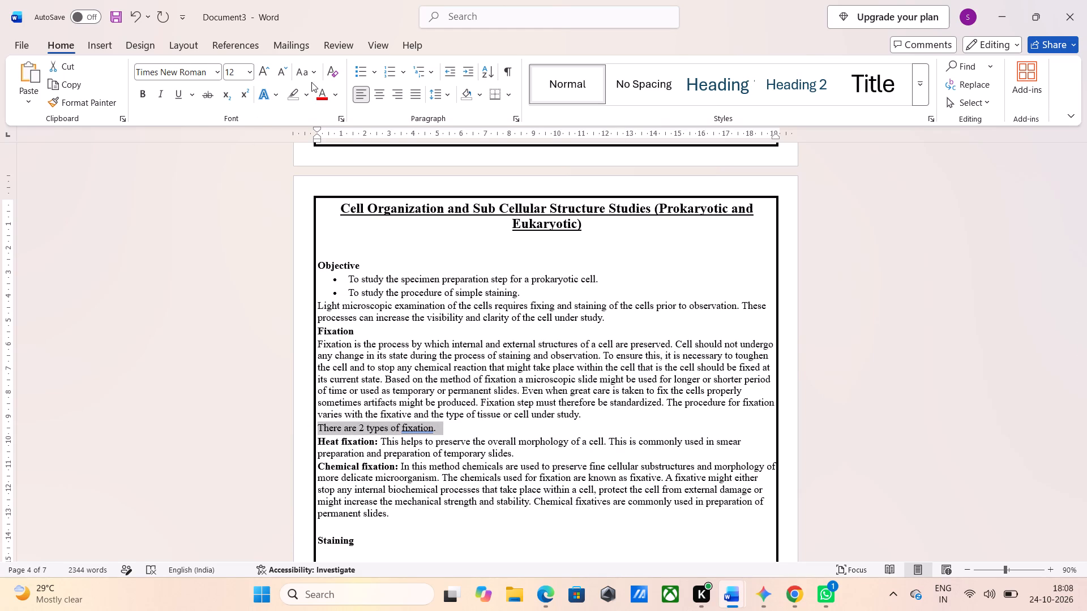
pyautogui.click(145, 96)
# Delete the blank lines directly above and below the Staining heading.
pyautogui.scroll(-1, 259, 274)
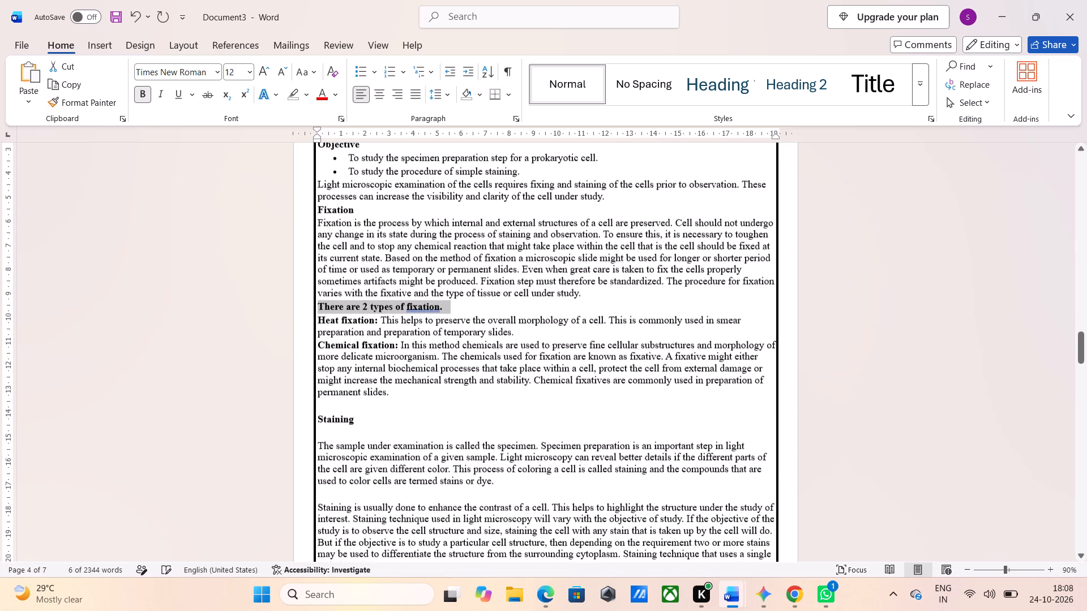
pyautogui.click(328, 399)
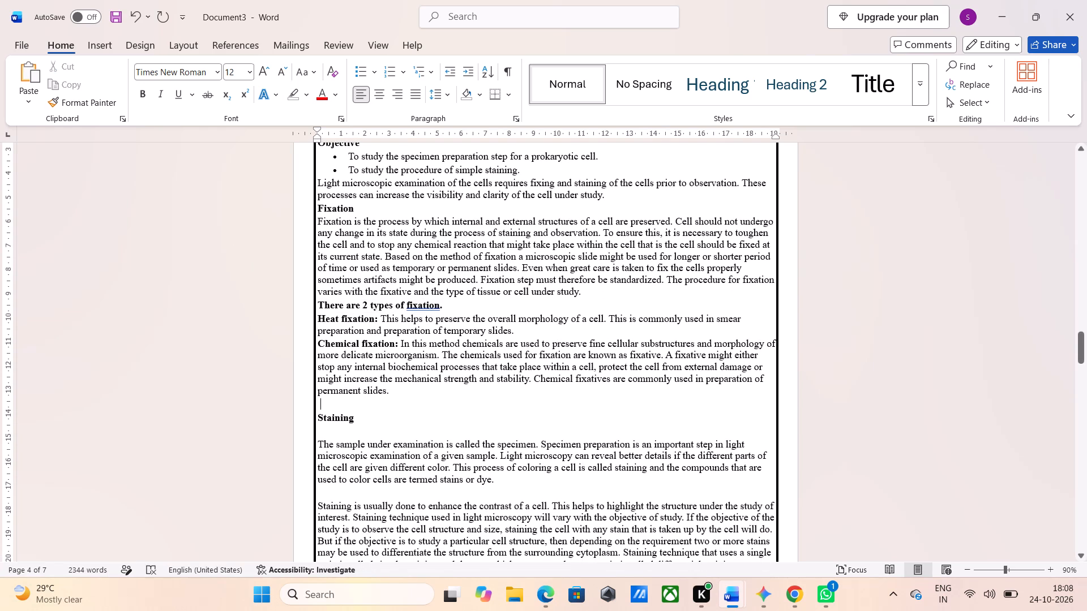
pyautogui.press('BackSpace')
pyautogui.press('BackSpace')
pyautogui.press('Down')
pyautogui.press('Down')
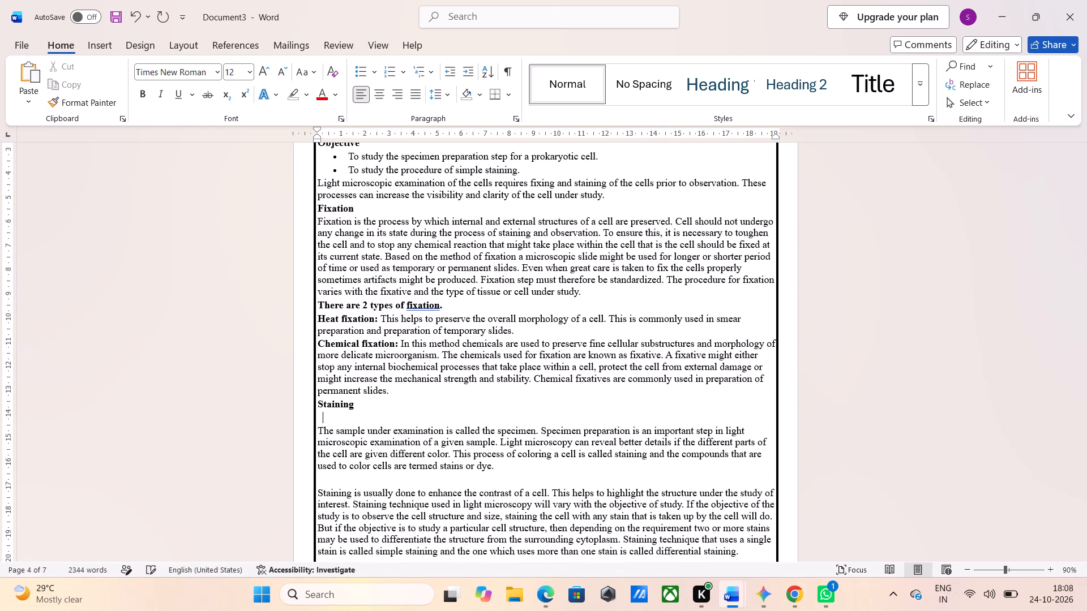
pyautogui.press('BackSpace')
pyautogui.press('BackSpace')
pyautogui.press('BackSpace')
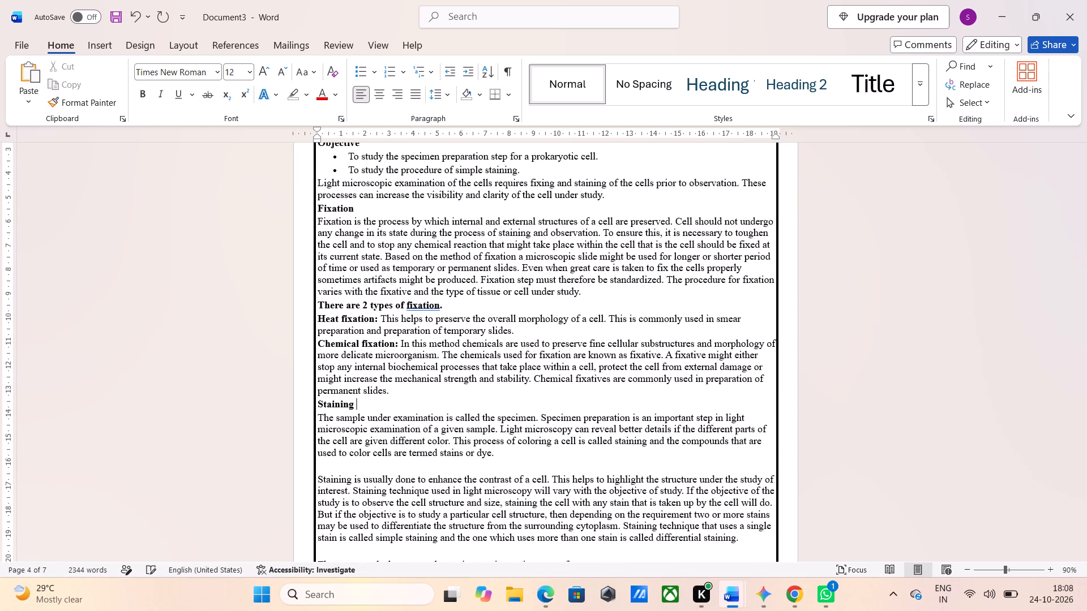